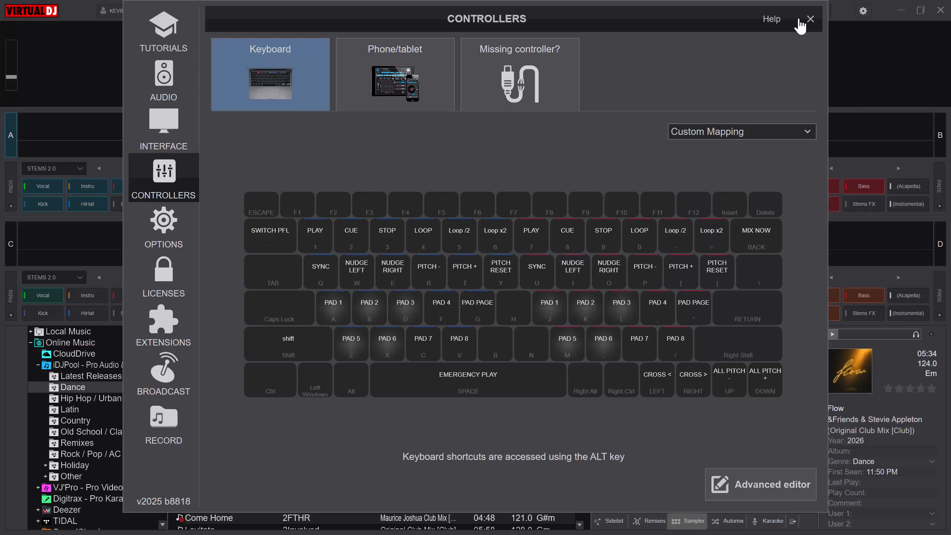
# Open the advanced keyboard mapping editor and set the H key's action to "scratch - 120 ms".
pyautogui.click(748, 487)
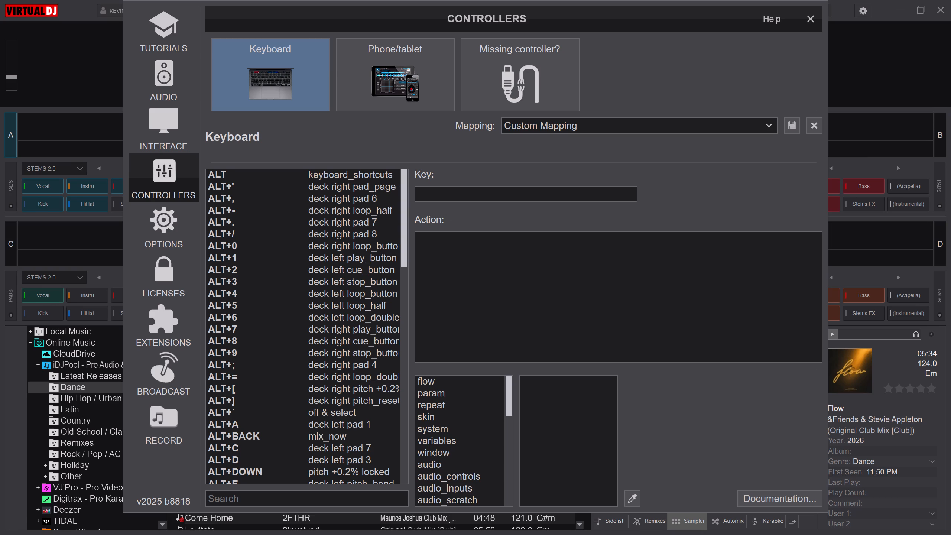
pyautogui.write('hhhh')
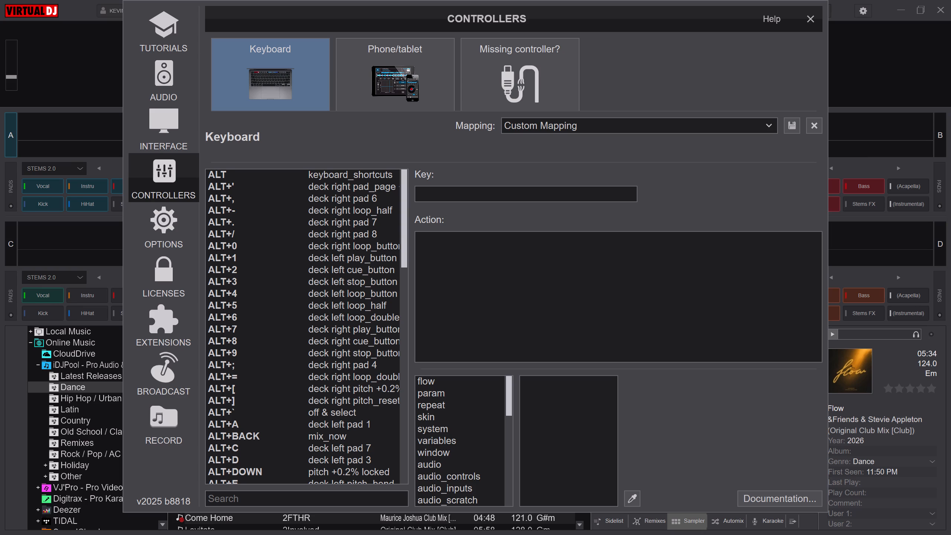
pyautogui.click(419, 193)
pyautogui.moveTo(419, 193); pyautogui.dragTo(419, 196)
pyautogui.press('h')
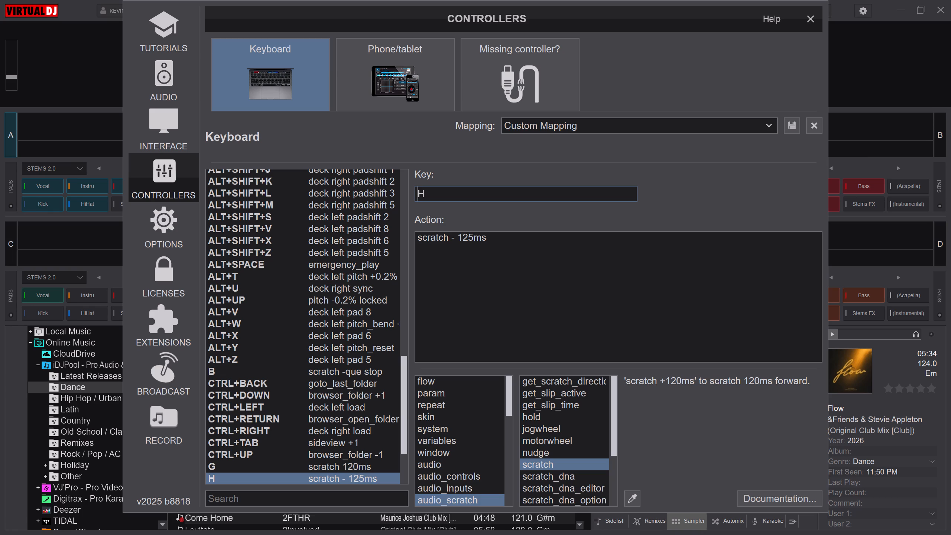
pyautogui.moveTo(471, 237); pyautogui.dragTo(491, 237)
pyautogui.press('Delete')
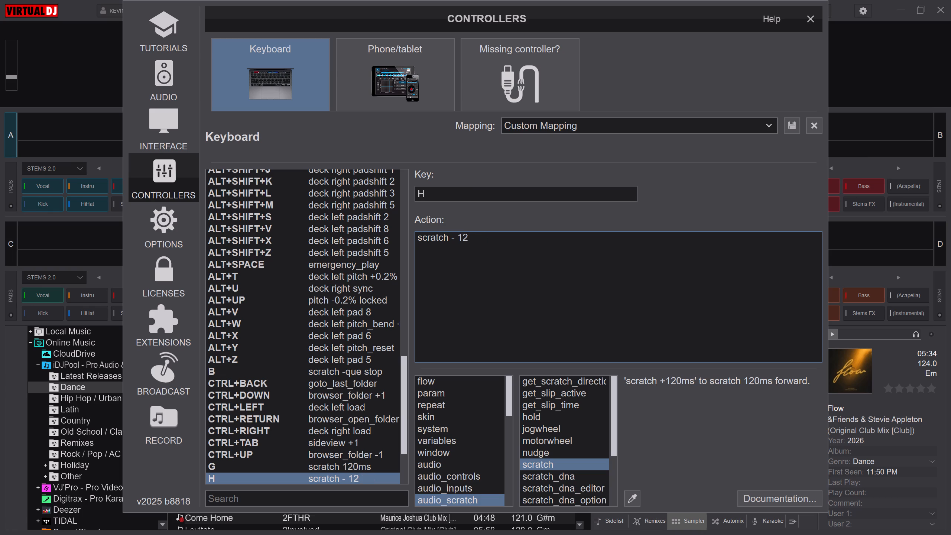
pyautogui.press('0')
pyautogui.press('space')
pyautogui.press('m')
pyautogui.press('s')
# Replace the G key's action in the custom keyboard mapping with "que-stop".
pyautogui.click(431, 195)
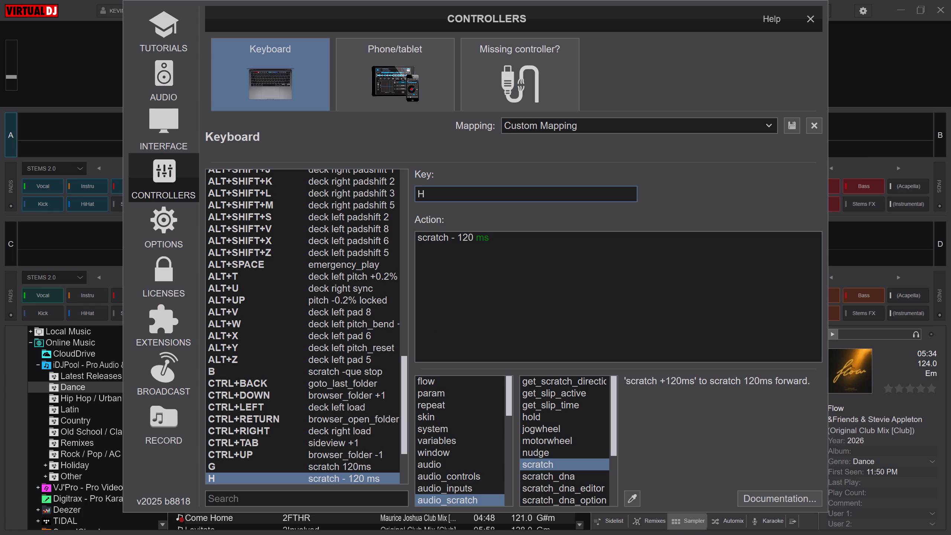
pyautogui.press('g')
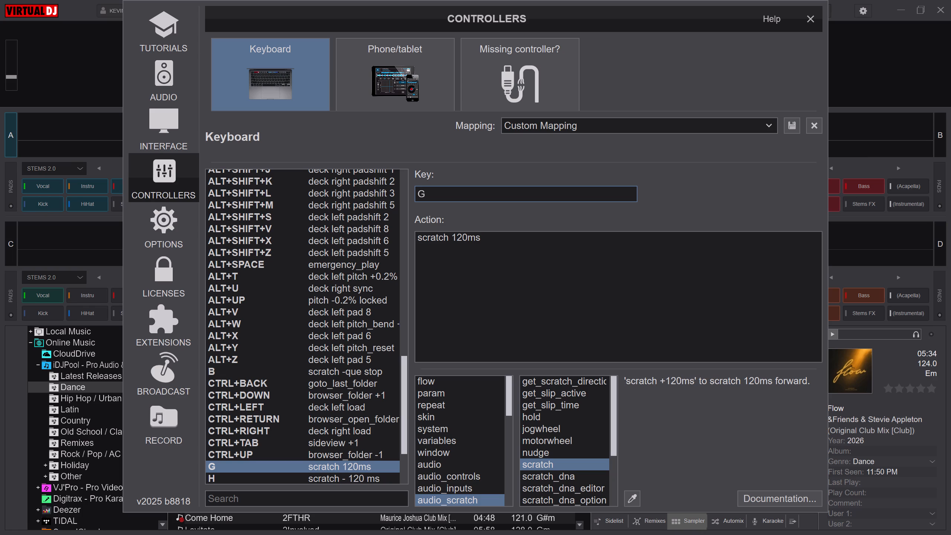
pyautogui.moveTo(419, 239); pyautogui.dragTo(483, 243)
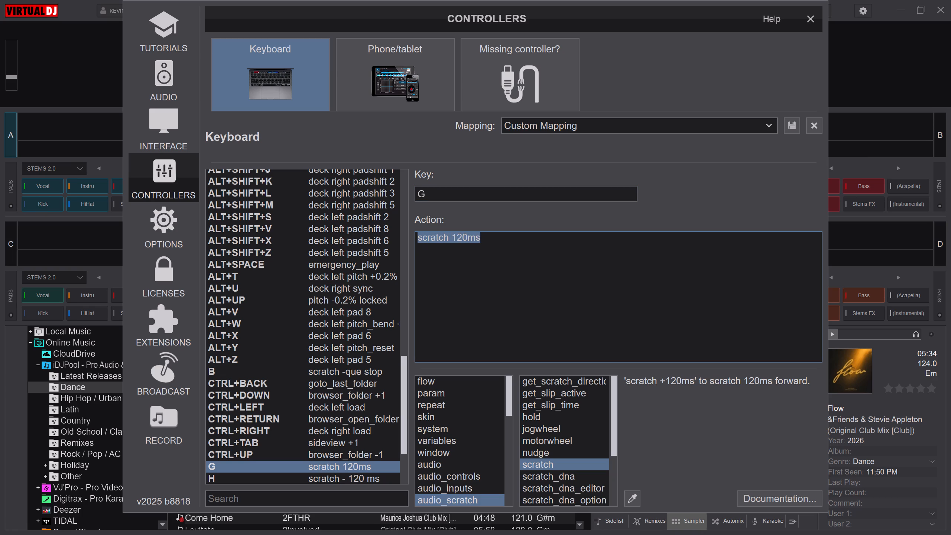
pyautogui.press('Delete')
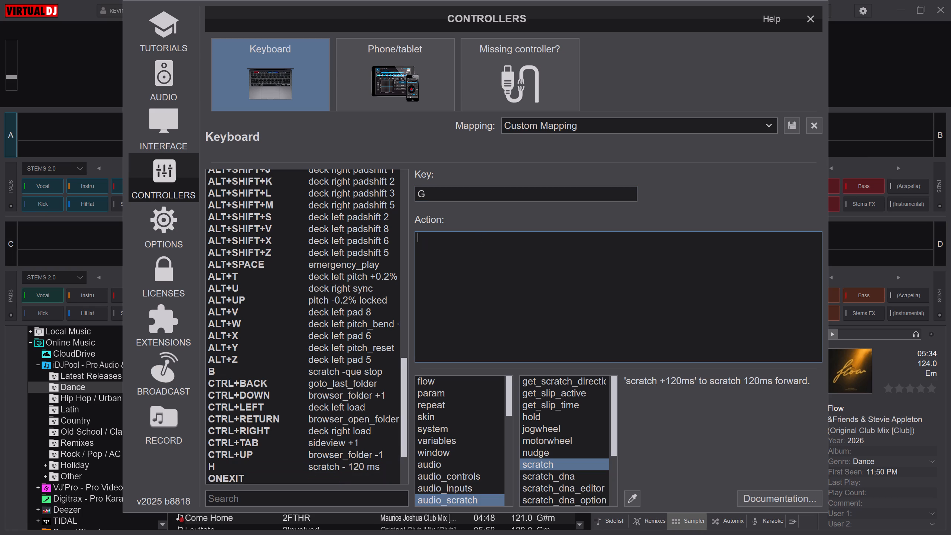
pyautogui.press('q')
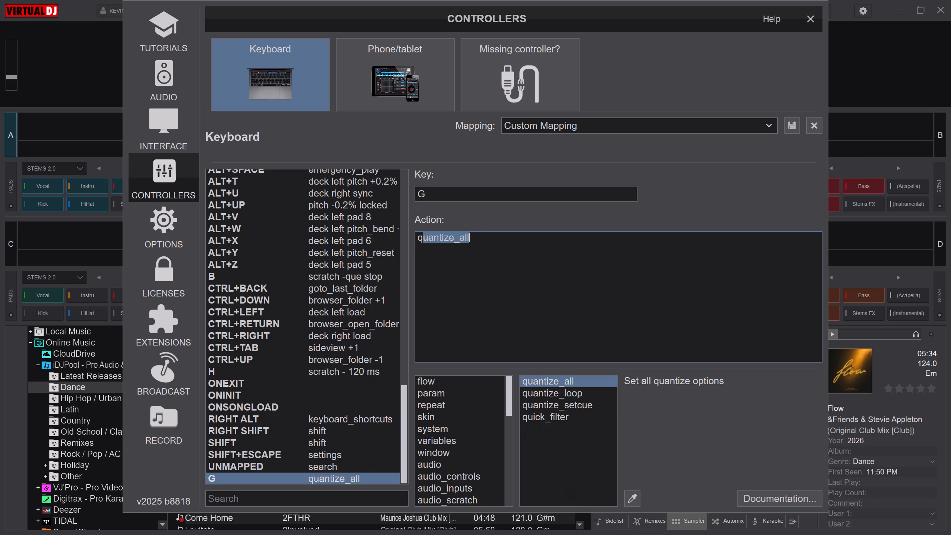
pyautogui.write('ue')
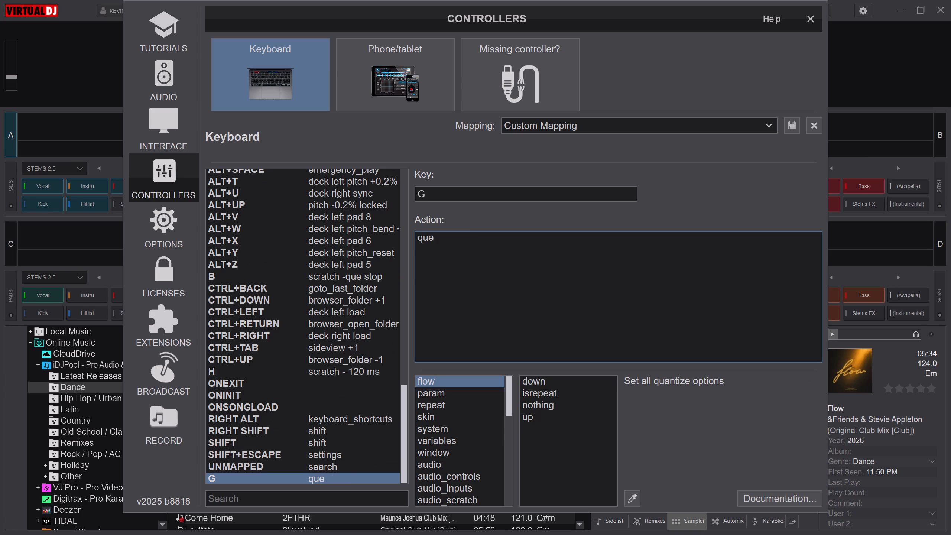
pyautogui.press('-')
pyautogui.write('stop')
# Assign the action "scratch" to the F key in the custom keyboard mapping.
pyautogui.click(431, 194)
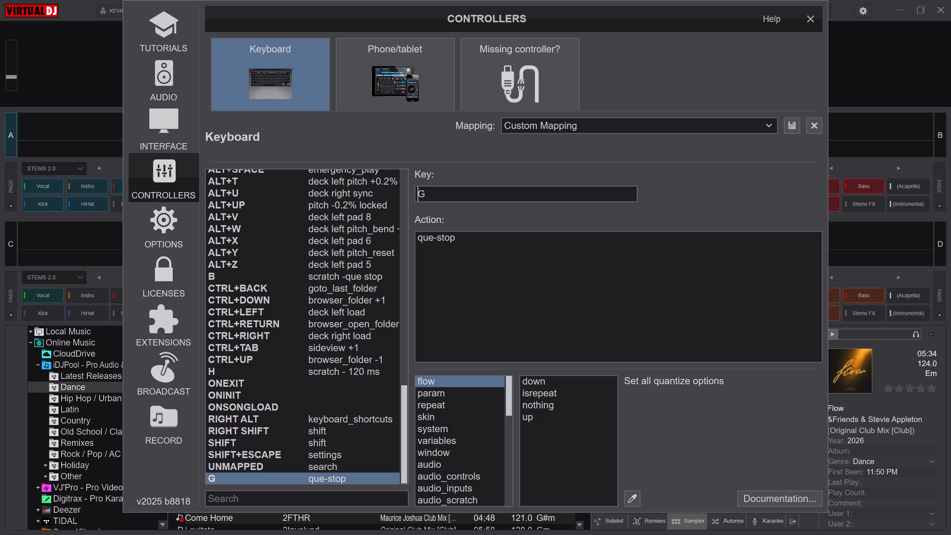
pyautogui.press('f')
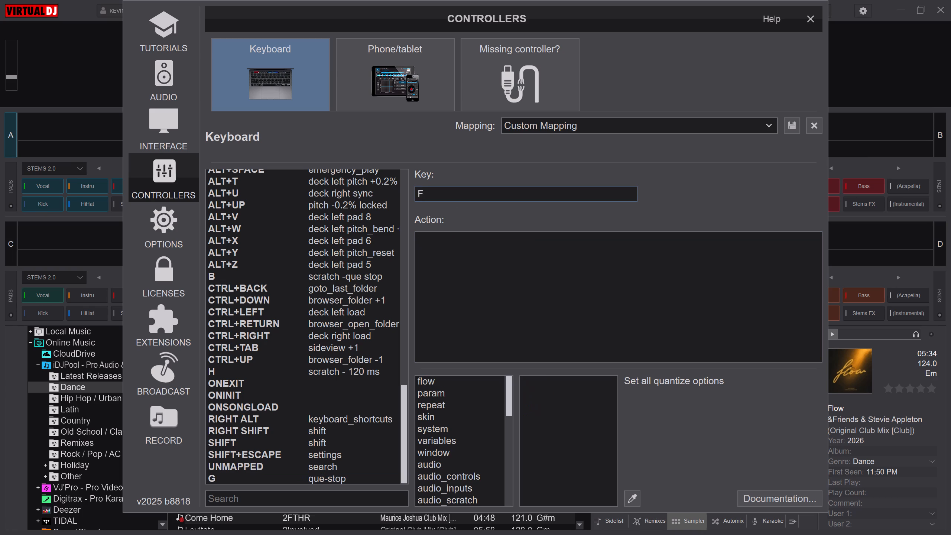
pyautogui.click(421, 240)
pyautogui.write('scra')
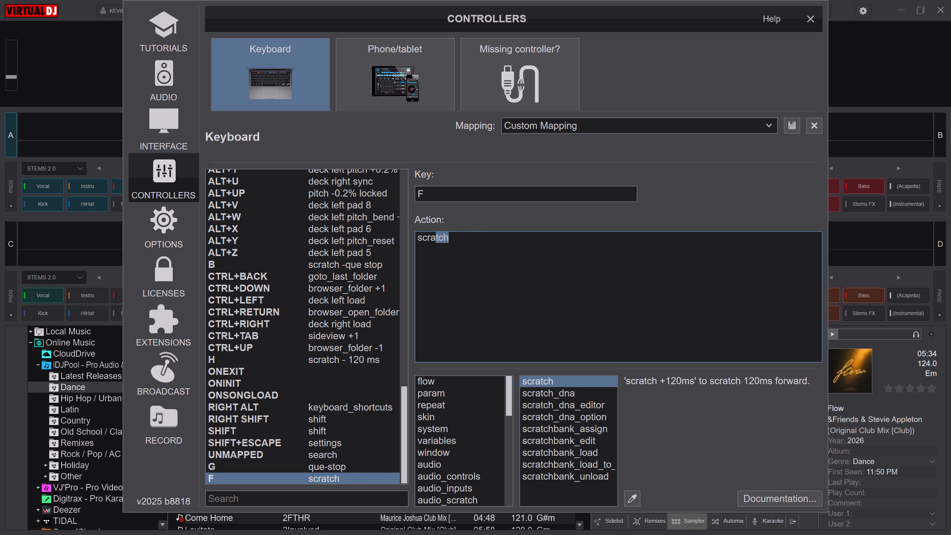
pyautogui.press('space')
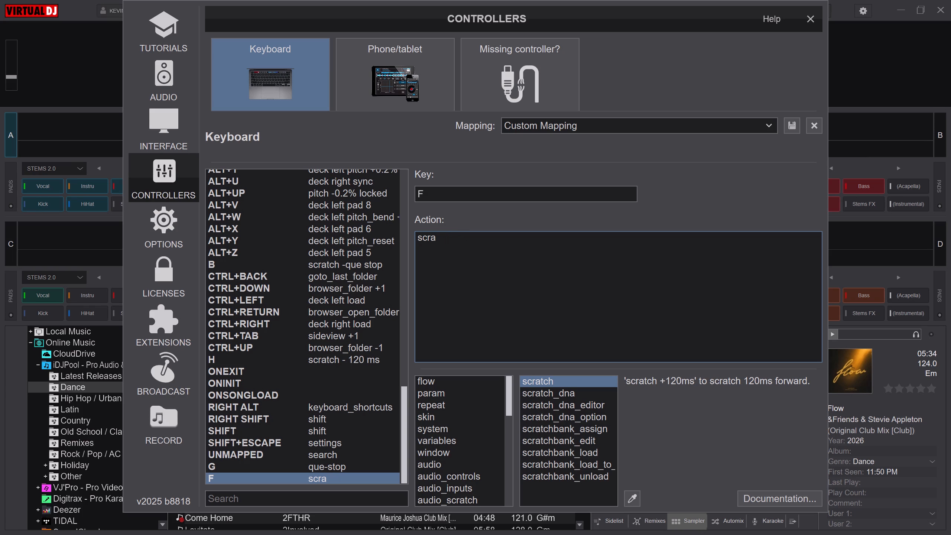
pyautogui.click(437, 237)
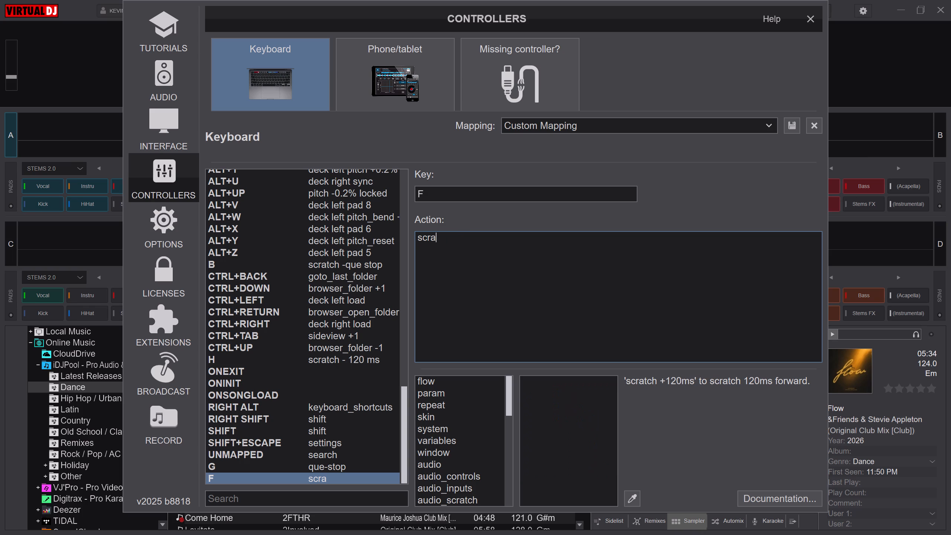
pyautogui.press('t')
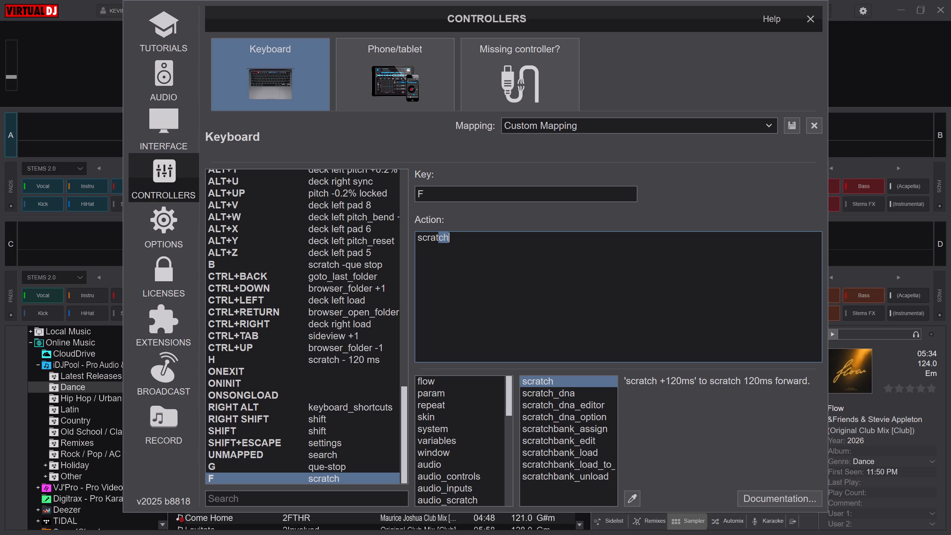
pyautogui.write('cg')
pyautogui.press('Delete')
pyautogui.moveTo(437, 237); pyautogui.dragTo(447, 239)
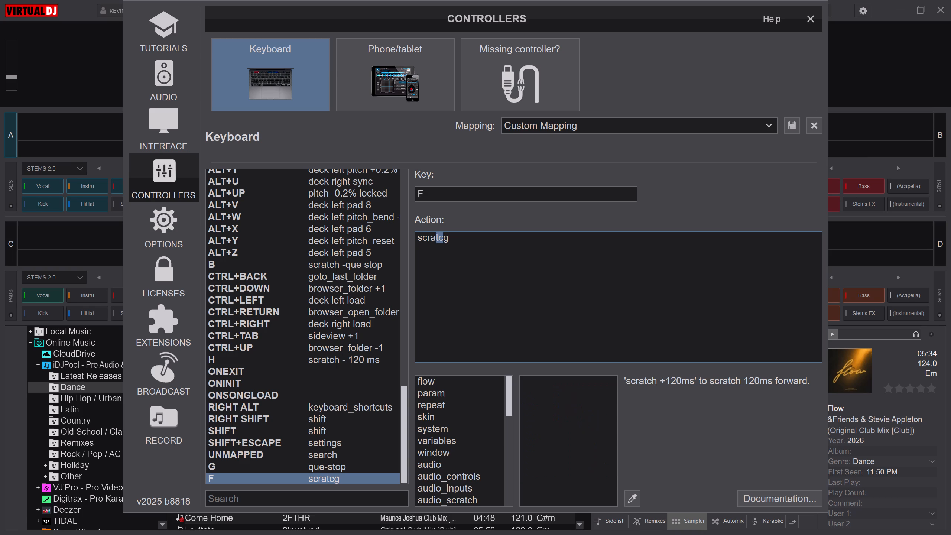
pyautogui.click(447, 239)
pyautogui.moveTo(444, 239); pyautogui.dragTo(453, 239)
pyautogui.click(455, 240)
pyautogui.moveTo(443, 238); pyautogui.dragTo(448, 241)
pyautogui.moveTo(448, 241); pyautogui.dragTo(450, 241)
pyautogui.press('Delete')
pyautogui.write('ch')
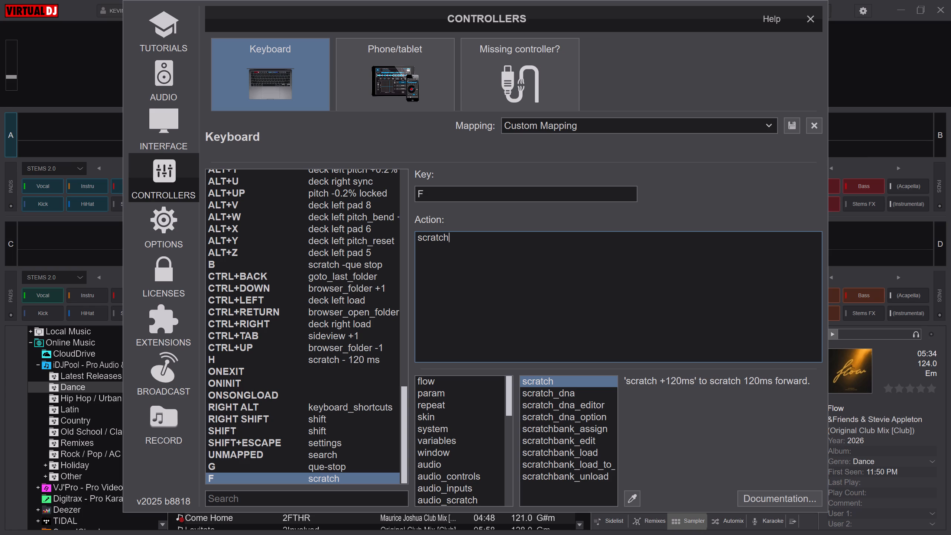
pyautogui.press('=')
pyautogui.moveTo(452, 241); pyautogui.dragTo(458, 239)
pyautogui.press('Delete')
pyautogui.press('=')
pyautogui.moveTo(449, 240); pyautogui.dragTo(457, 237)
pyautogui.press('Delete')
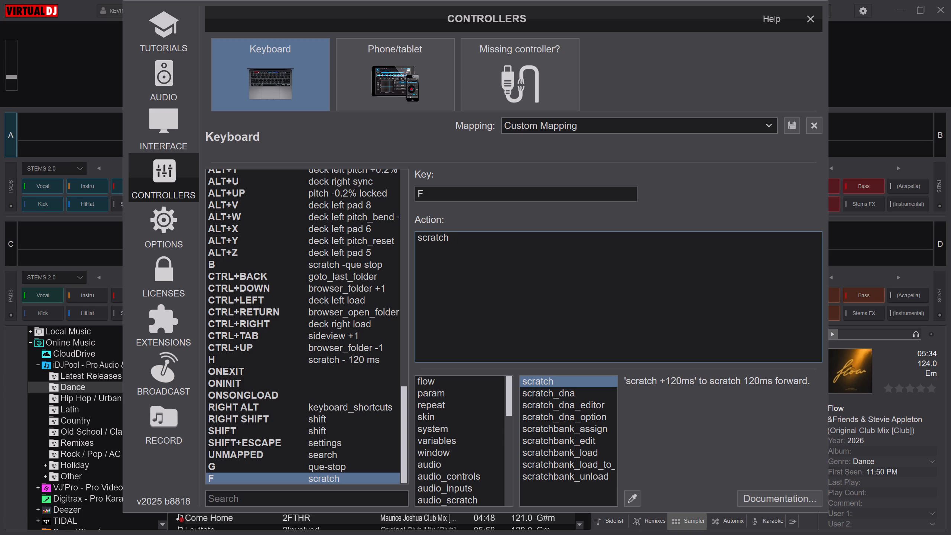
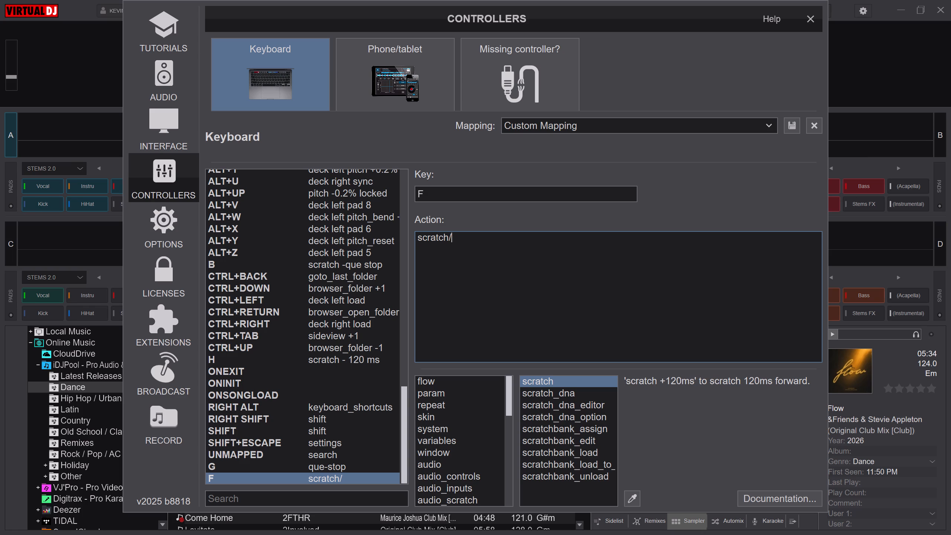
# Remove the trailing slash from the F key's action so it reads "scratch".
pyautogui.moveTo(448, 237); pyautogui.dragTo(454, 237)
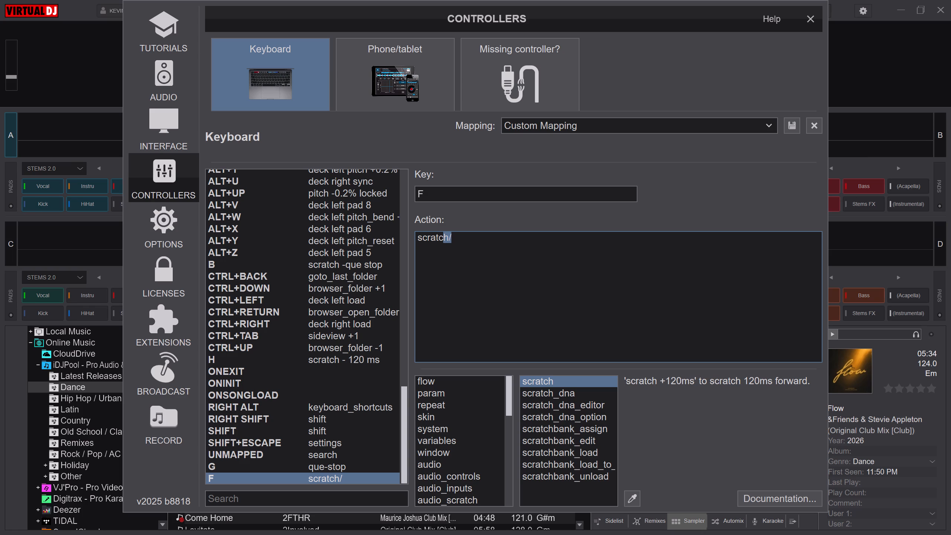
pyautogui.moveTo(454, 237); pyautogui.dragTo(452, 237)
pyautogui.click(452, 237)
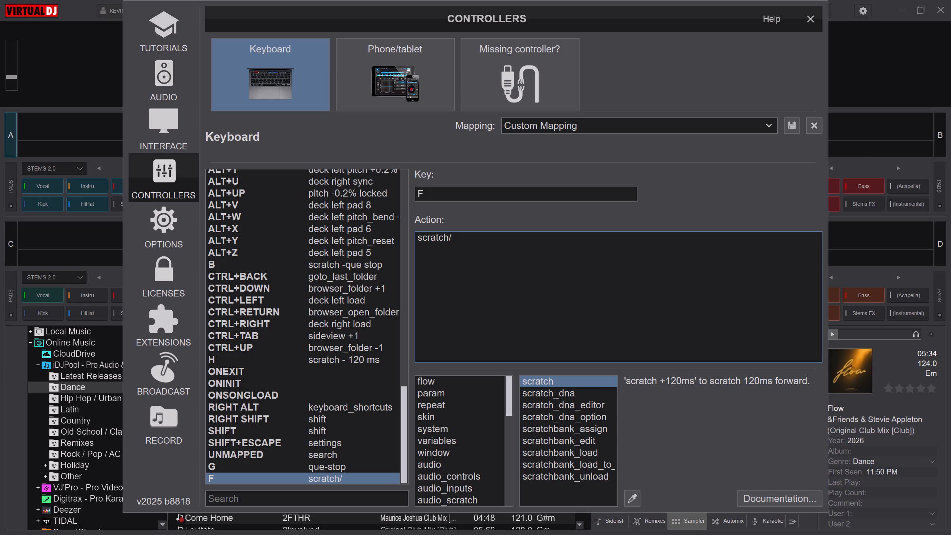
pyautogui.click(448, 239)
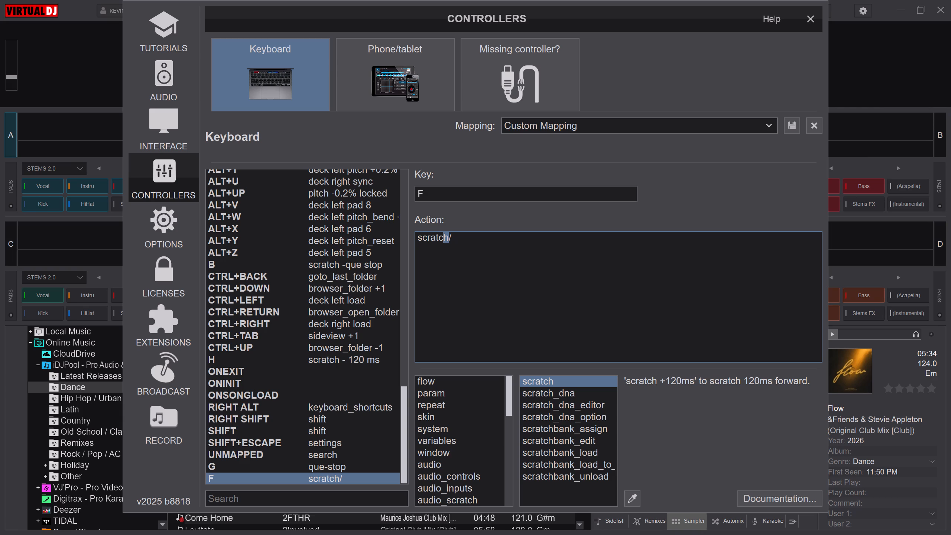
pyautogui.click(454, 238)
pyautogui.moveTo(449, 238); pyautogui.dragTo(454, 238)
pyautogui.press('Delete')
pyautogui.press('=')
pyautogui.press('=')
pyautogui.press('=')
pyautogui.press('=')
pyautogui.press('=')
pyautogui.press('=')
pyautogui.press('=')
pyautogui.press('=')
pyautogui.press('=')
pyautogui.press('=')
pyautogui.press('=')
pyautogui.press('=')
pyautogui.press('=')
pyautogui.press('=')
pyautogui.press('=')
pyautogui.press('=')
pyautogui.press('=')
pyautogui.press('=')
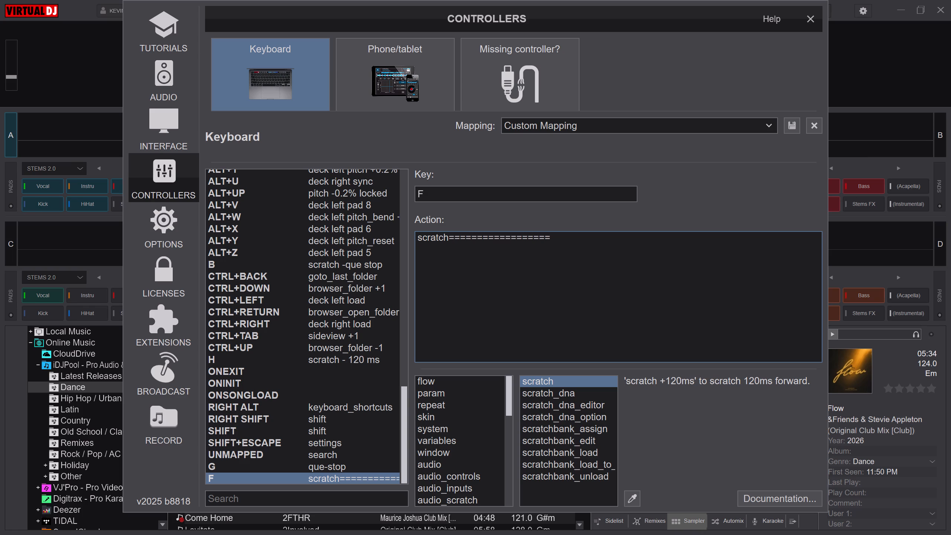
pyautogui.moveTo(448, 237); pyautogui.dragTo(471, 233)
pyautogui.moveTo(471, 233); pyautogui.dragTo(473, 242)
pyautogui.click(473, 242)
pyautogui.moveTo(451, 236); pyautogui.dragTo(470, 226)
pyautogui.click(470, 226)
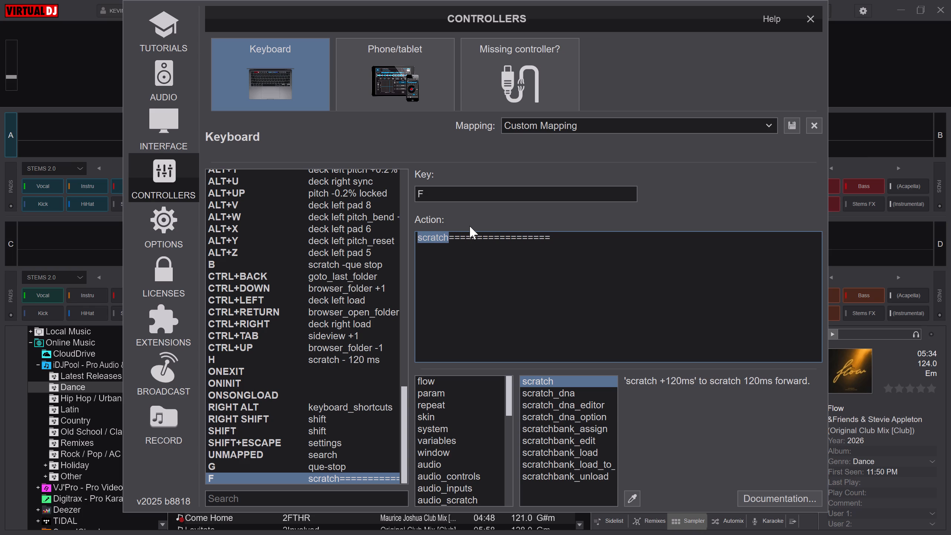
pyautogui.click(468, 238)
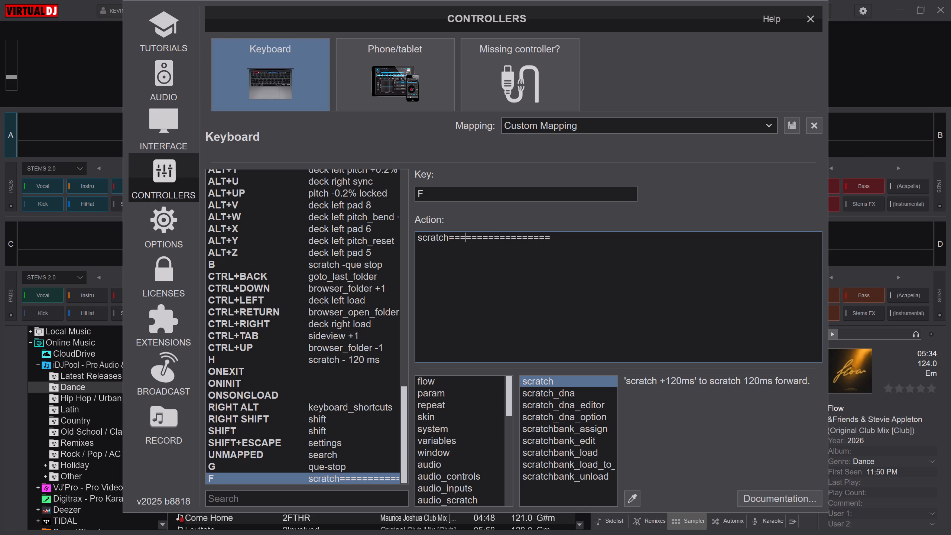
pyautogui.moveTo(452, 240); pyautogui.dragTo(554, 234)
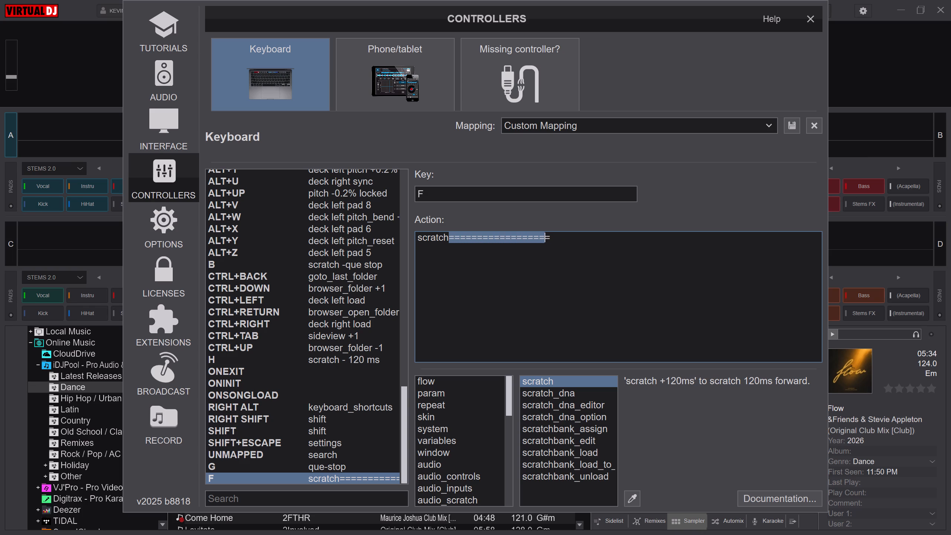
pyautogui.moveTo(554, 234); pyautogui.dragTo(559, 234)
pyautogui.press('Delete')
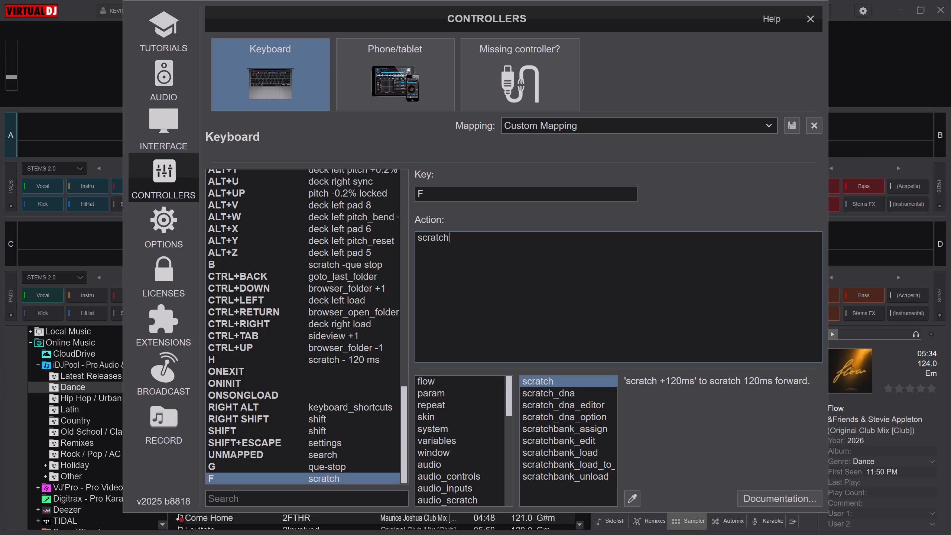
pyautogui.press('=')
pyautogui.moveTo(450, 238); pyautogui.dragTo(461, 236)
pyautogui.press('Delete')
# Extend the F key's action in the custom keyboard mapping to "scratch+120ms".
pyautogui.hotkey('shift', '+')
pyautogui.moveTo(403, 466); pyautogui.dragTo(400, 493)
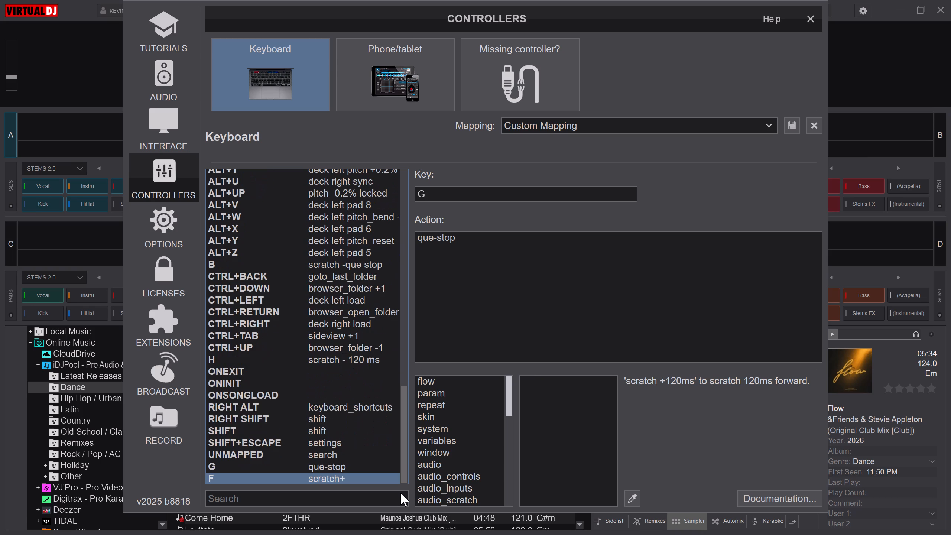
pyautogui.moveTo(400, 493); pyautogui.dragTo(400, 493)
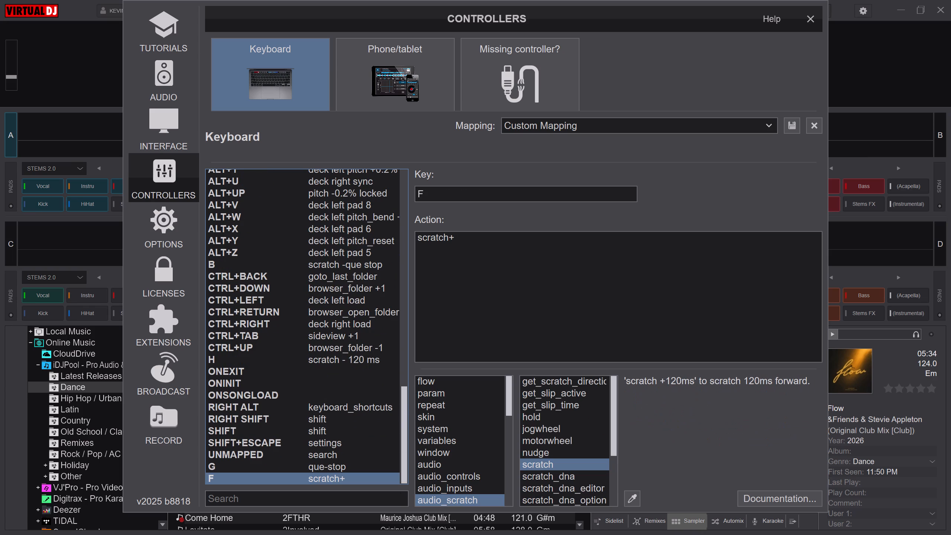
pyautogui.click(457, 238)
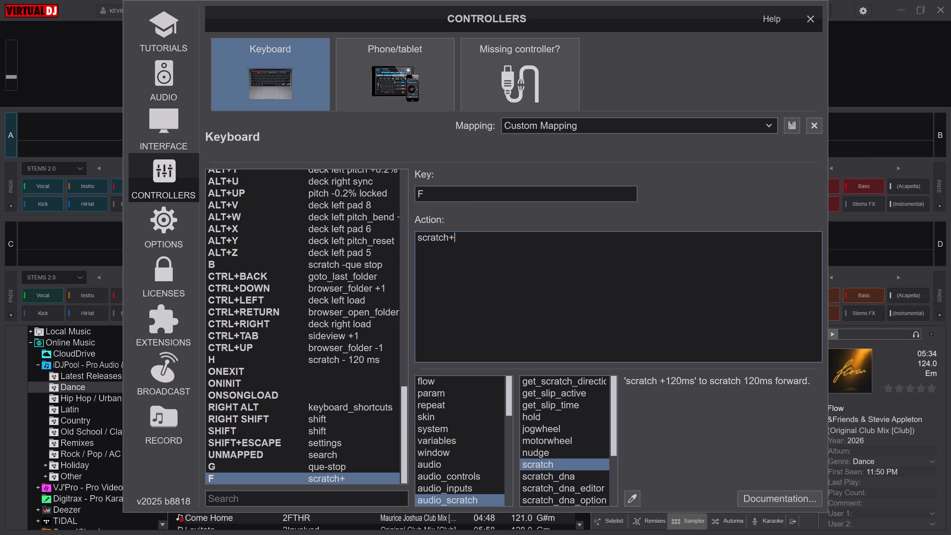
pyautogui.write('12')
pyautogui.press('0')
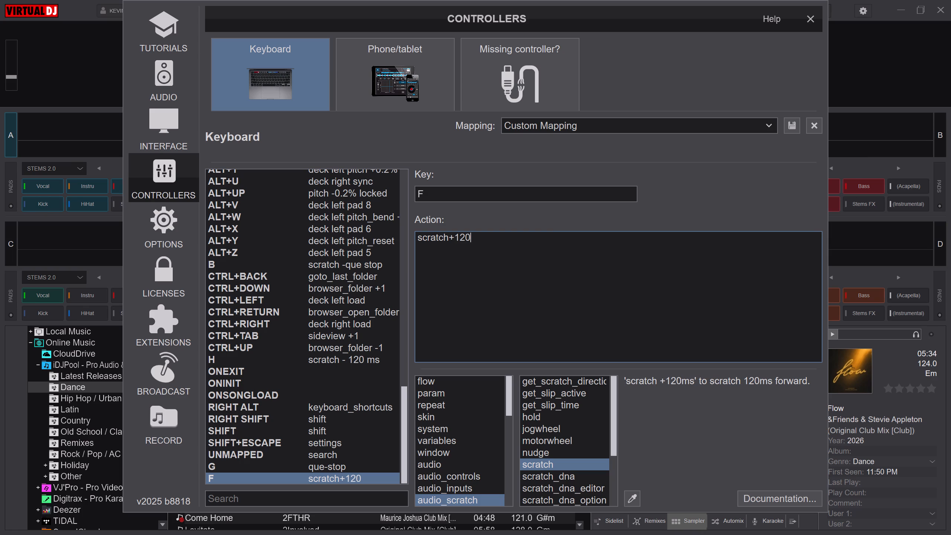
pyautogui.press('m')
pyautogui.press('s')
pyautogui.click(494, 242)
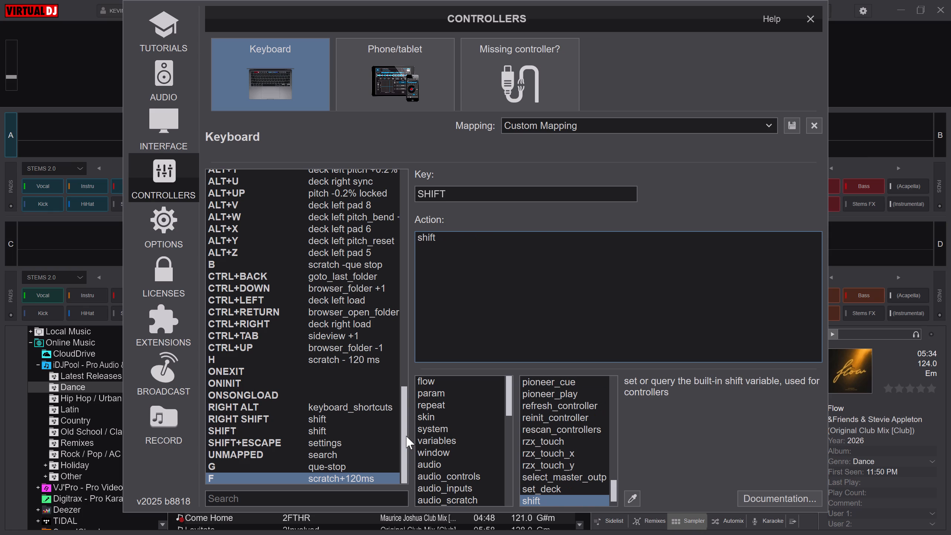
# Close the controller settings and save the changed keyboard mapping.
pyautogui.click(813, 17)
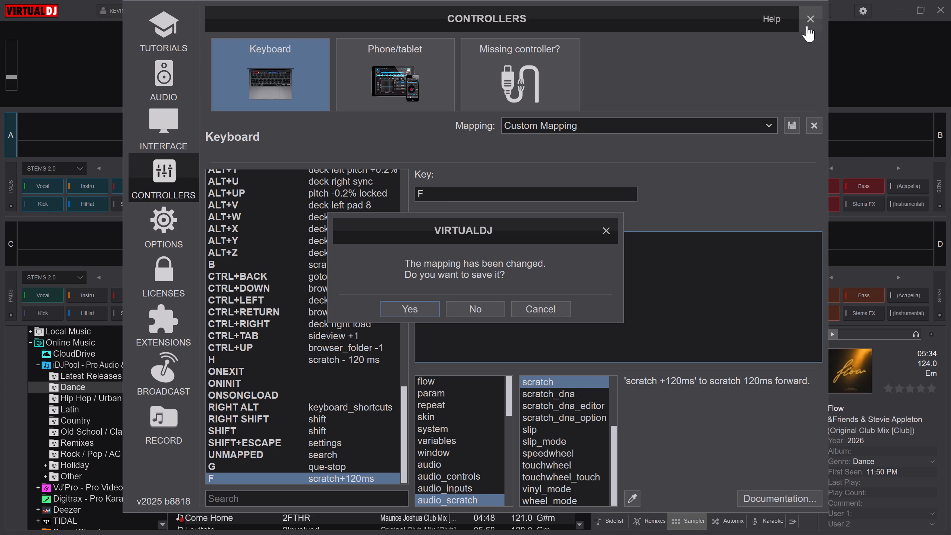
pyautogui.click(424, 316)
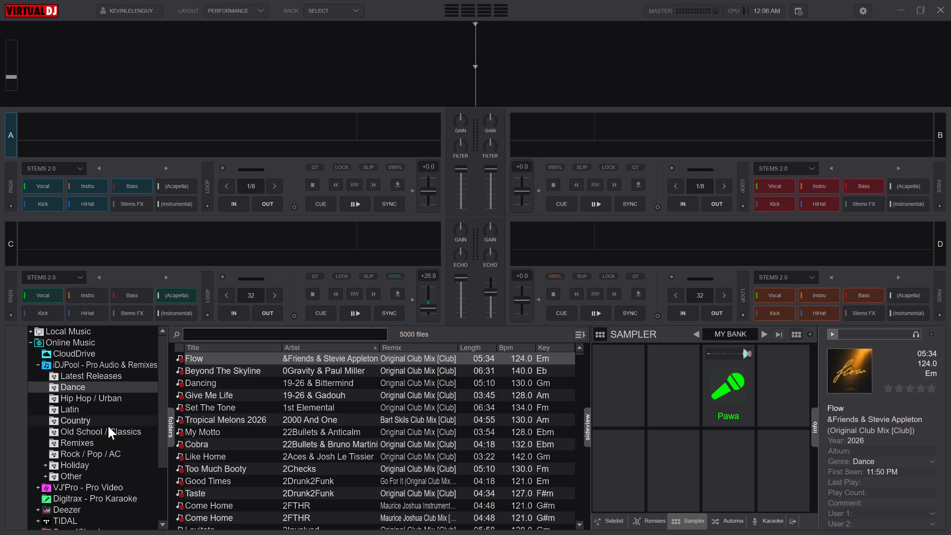
# Browse CloudDrive and the iDJPool genre folders from Latest Releases through Rock / Pop / AC to Holiday's Christmas folder for available tracks.
pyautogui.click(114, 355)
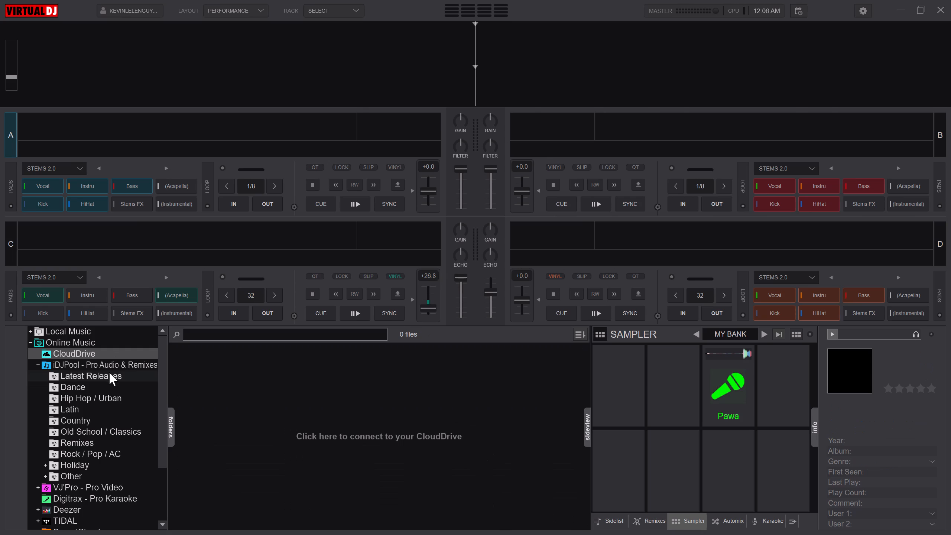
pyautogui.click(109, 362)
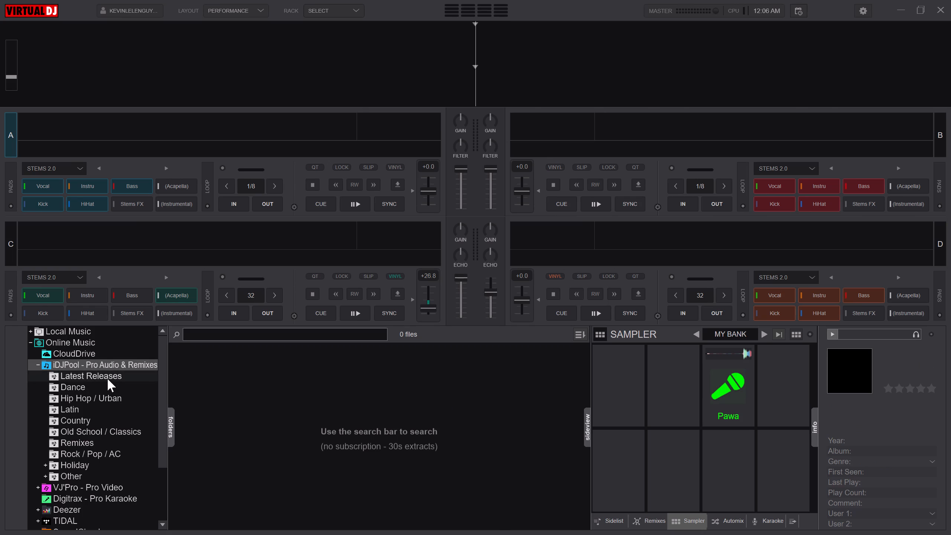
pyautogui.click(107, 376)
pyautogui.click(107, 381)
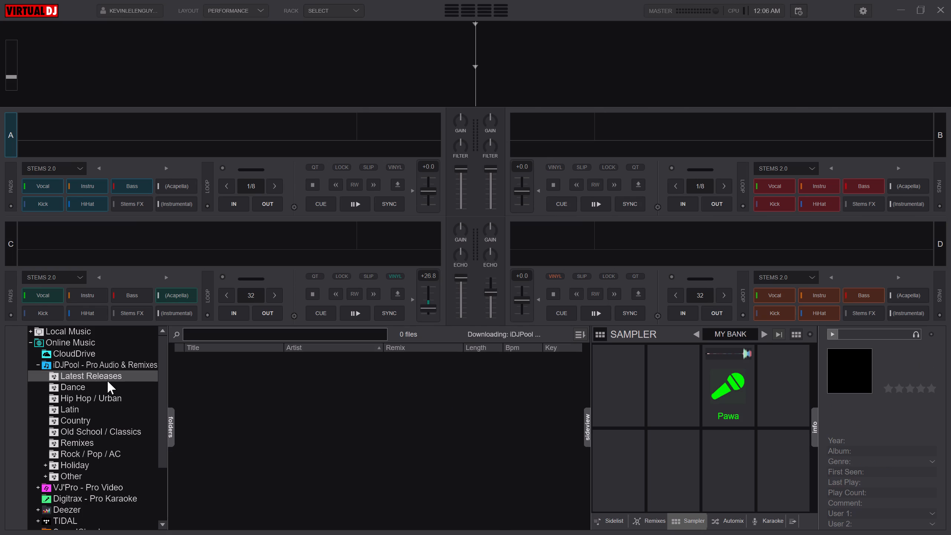
pyautogui.click(107, 385)
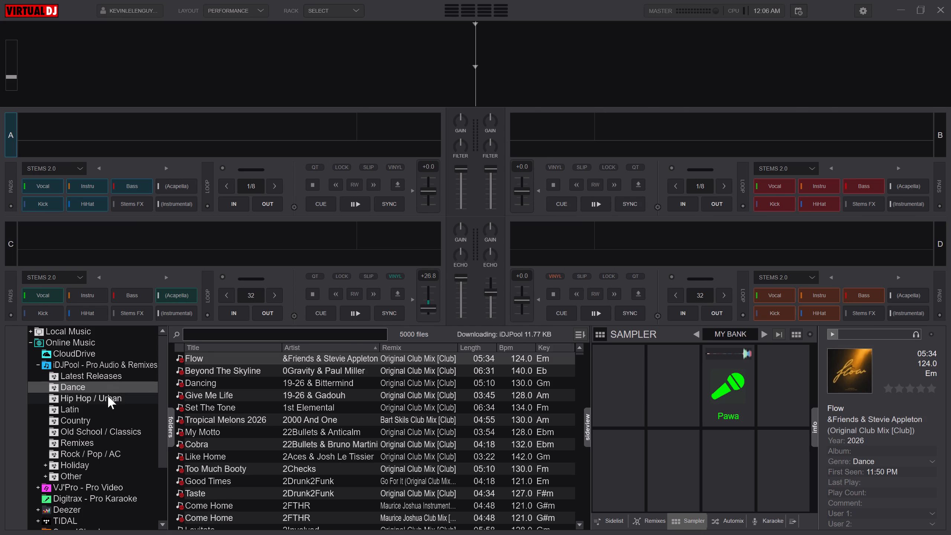
pyautogui.click(108, 396)
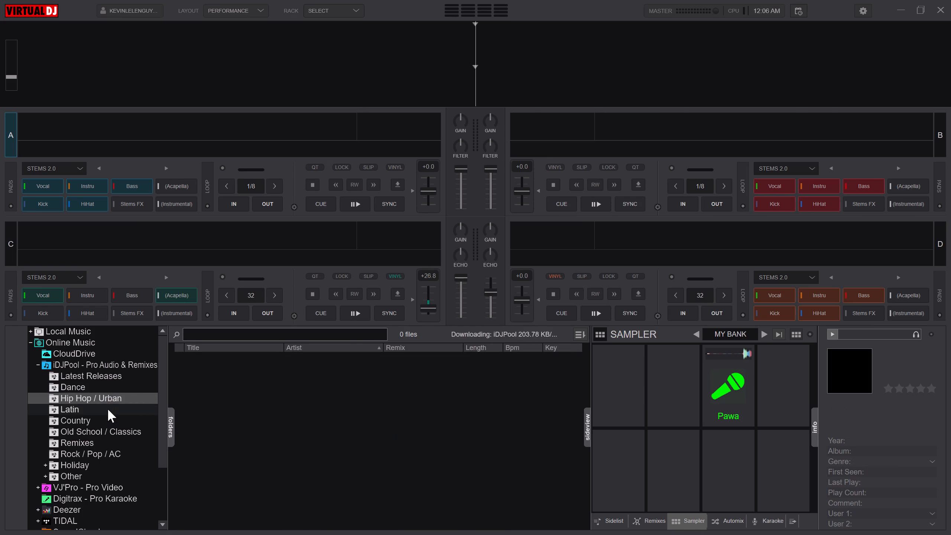
pyautogui.click(108, 409)
pyautogui.click(107, 422)
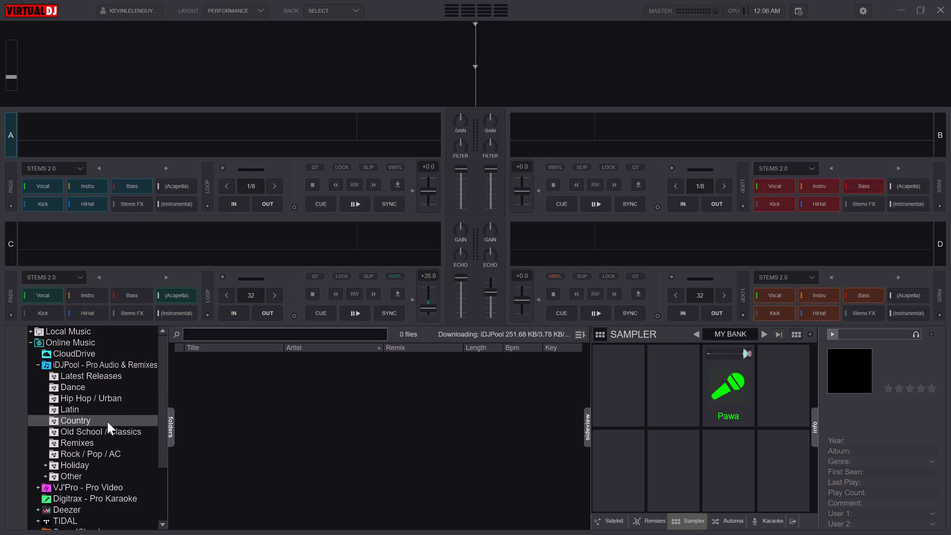
pyautogui.click(107, 431)
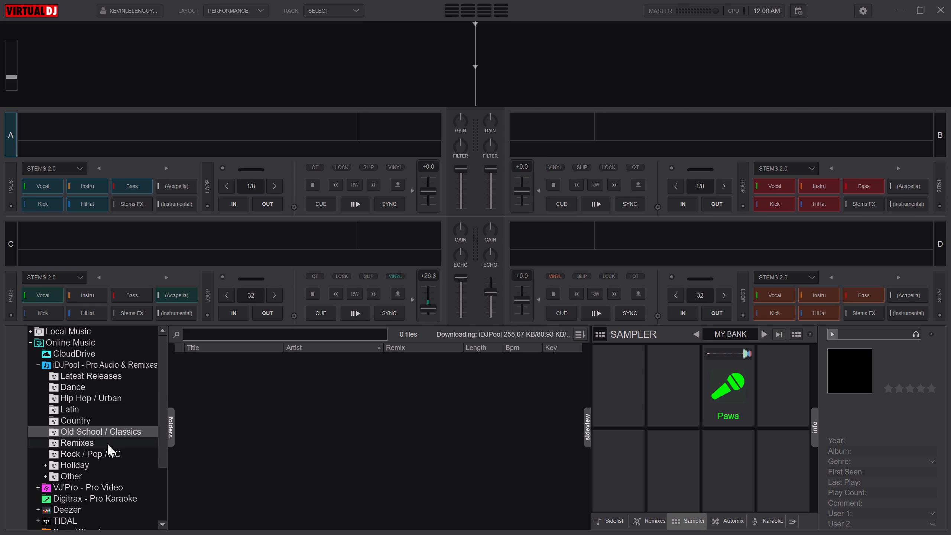
pyautogui.click(107, 444)
pyautogui.click(107, 459)
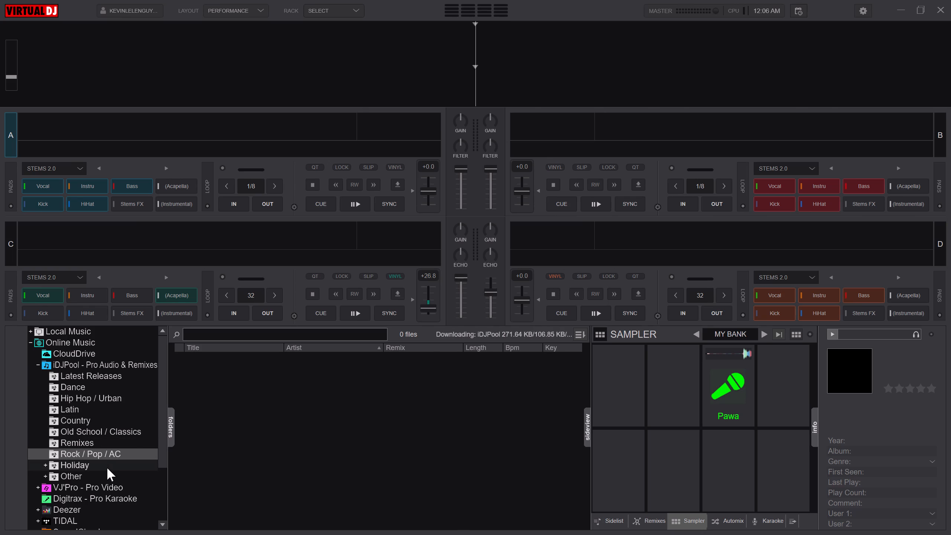
pyautogui.click(107, 468)
pyautogui.click(118, 483)
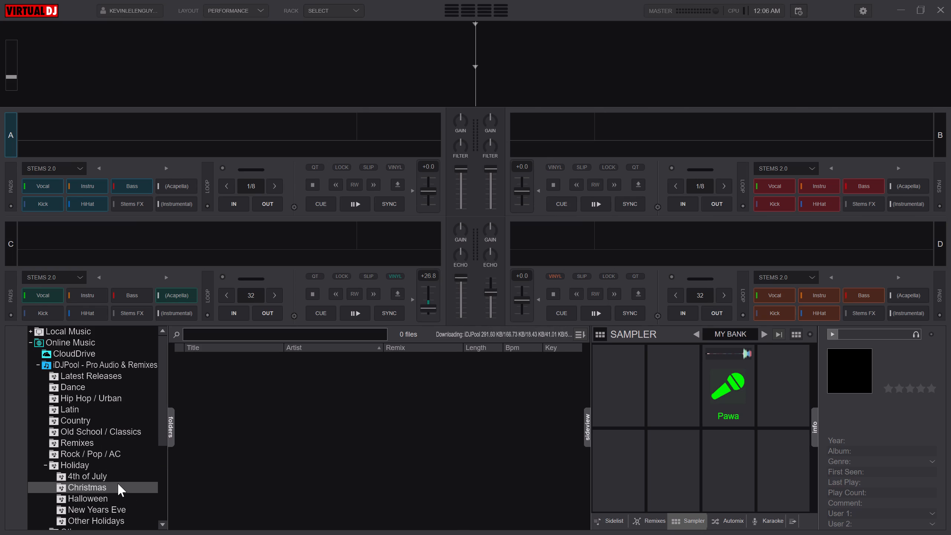
# Search Deezer for "prince indah".
pyautogui.click(163, 521)
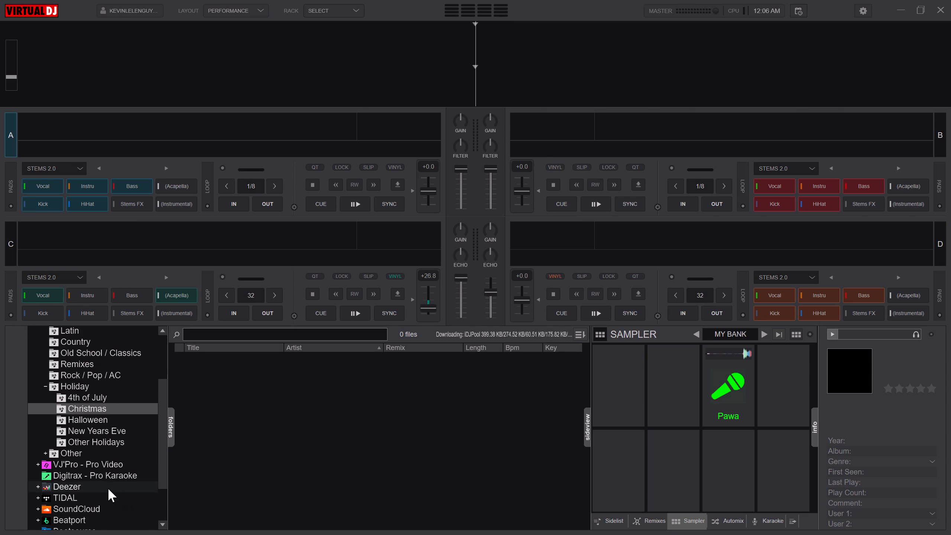
pyautogui.click(108, 487)
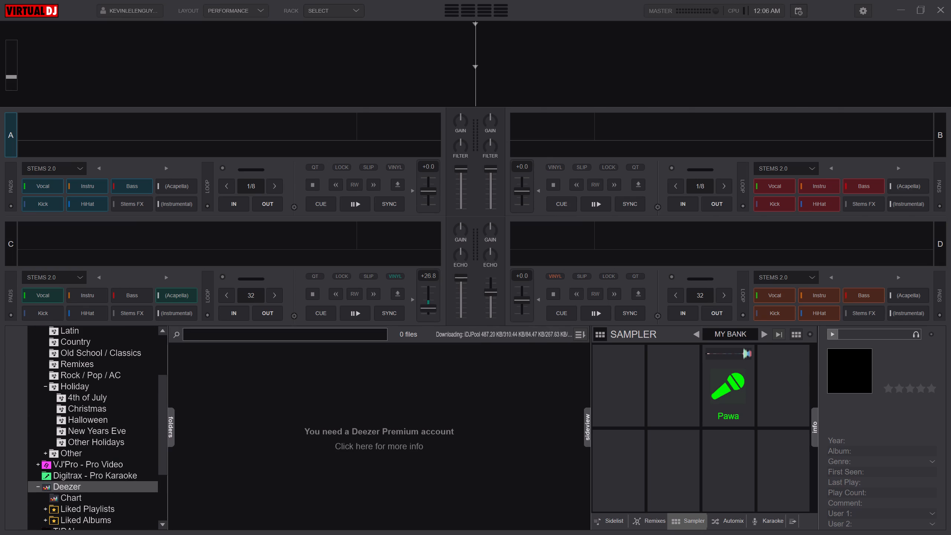
pyautogui.write('pr')
pyautogui.write('in')
pyautogui.write('ce')
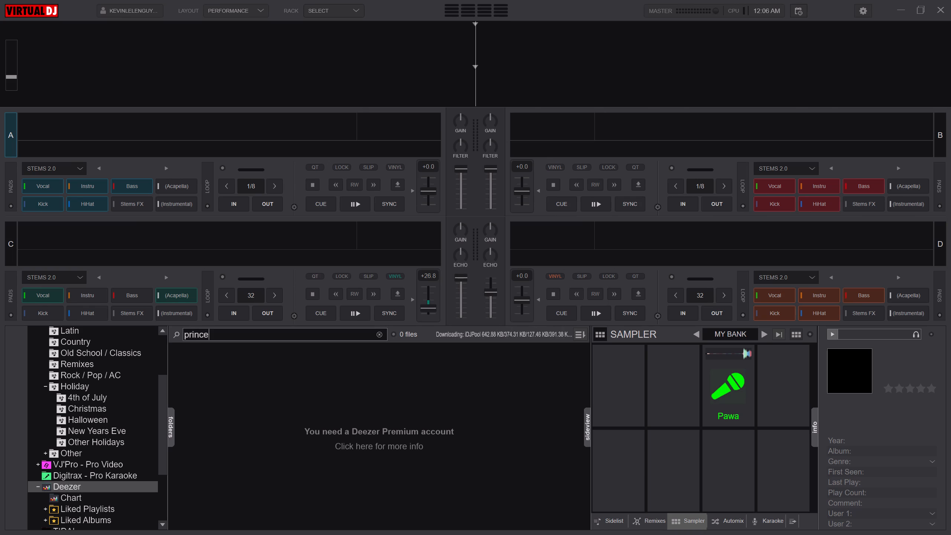
pyautogui.press('space')
pyautogui.write('inda')
pyautogui.press('h')
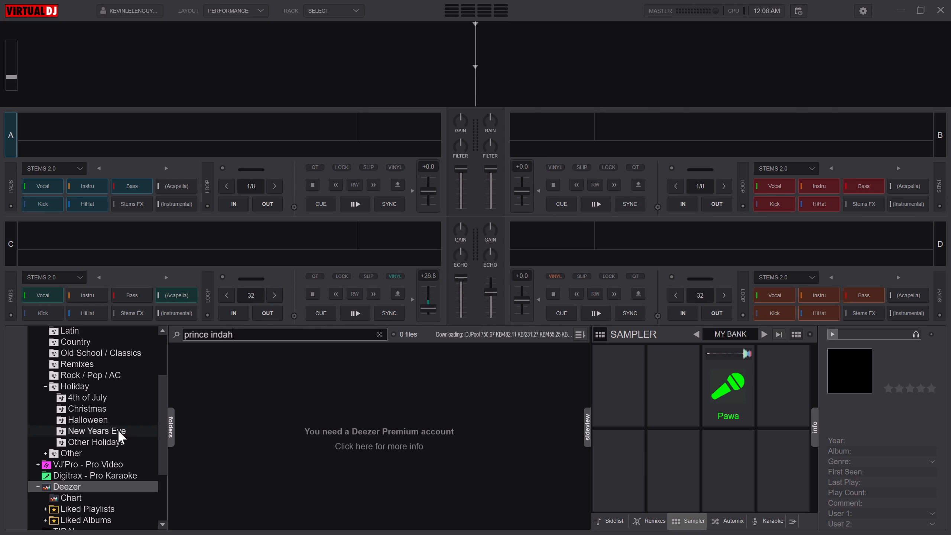
# Search the Music folder under Local Music for "prince".
pyautogui.click(161, 523)
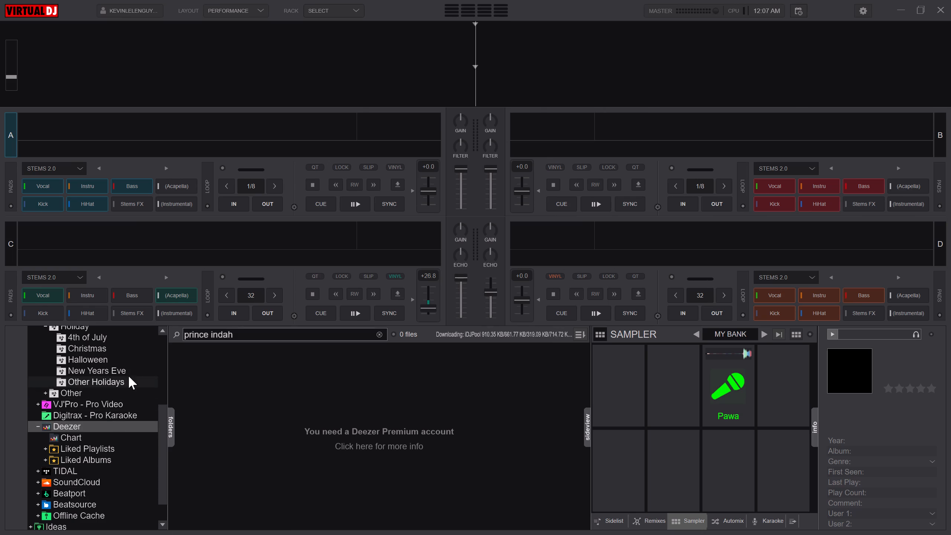
pyautogui.click(159, 331)
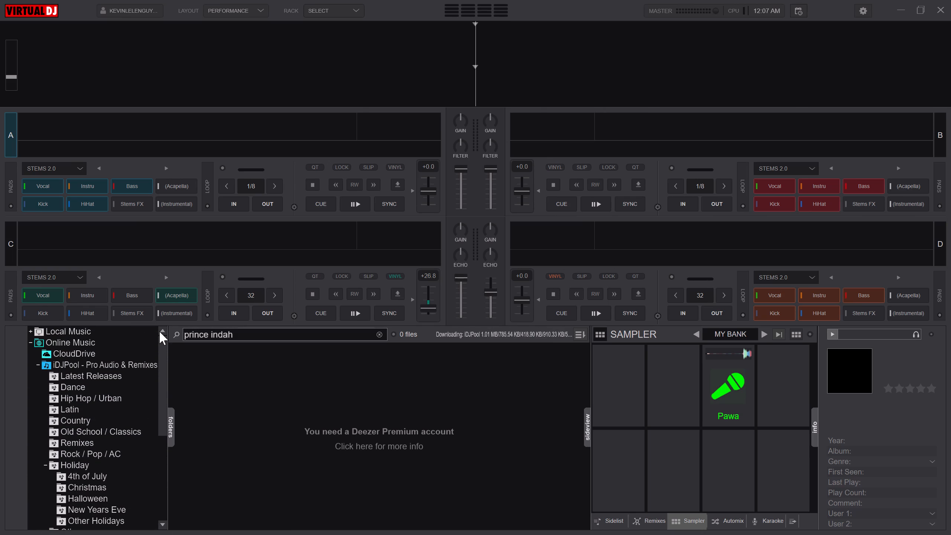
pyautogui.click(92, 331)
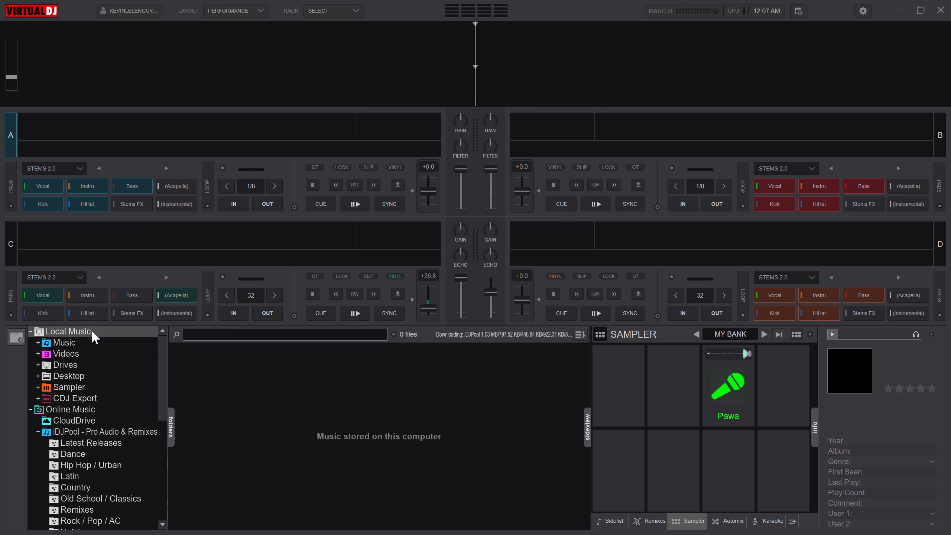
pyautogui.click(91, 343)
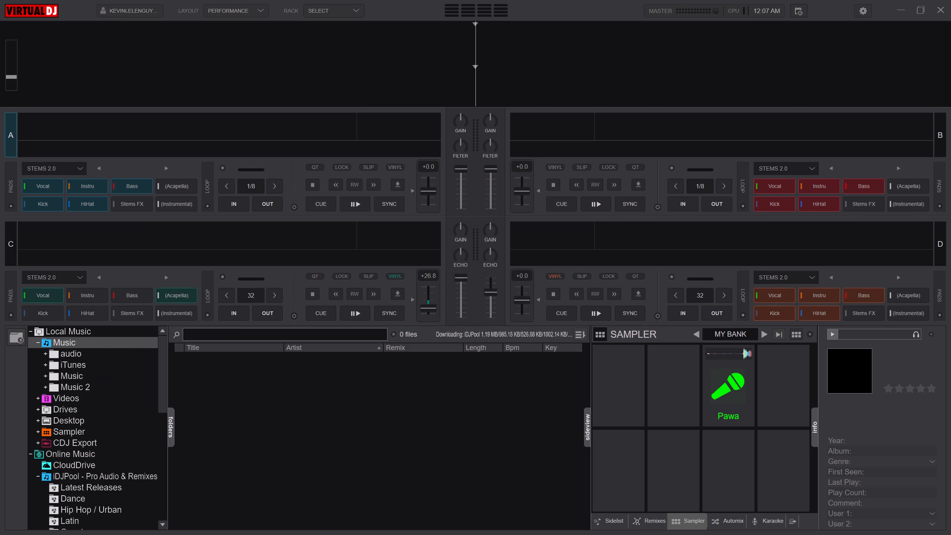
pyautogui.press('p')
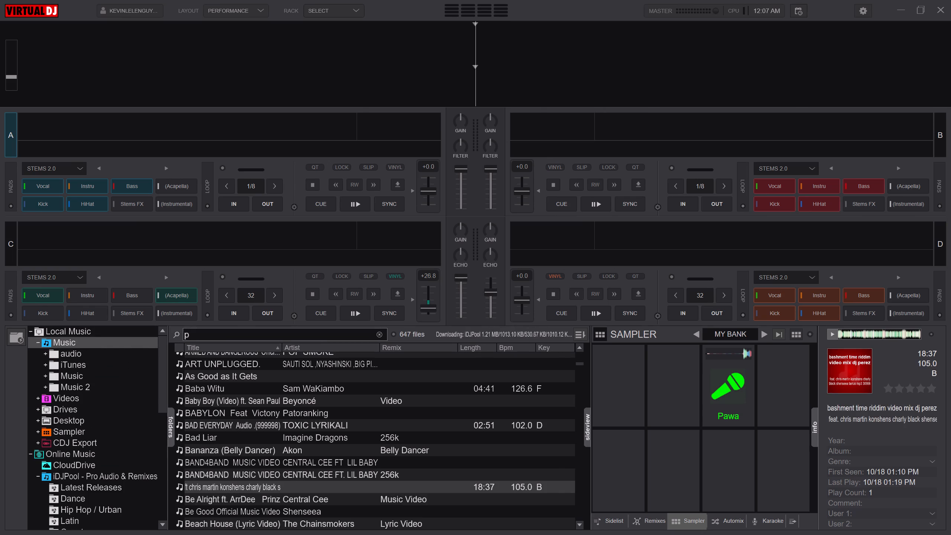
pyautogui.press('r')
pyautogui.press('i')
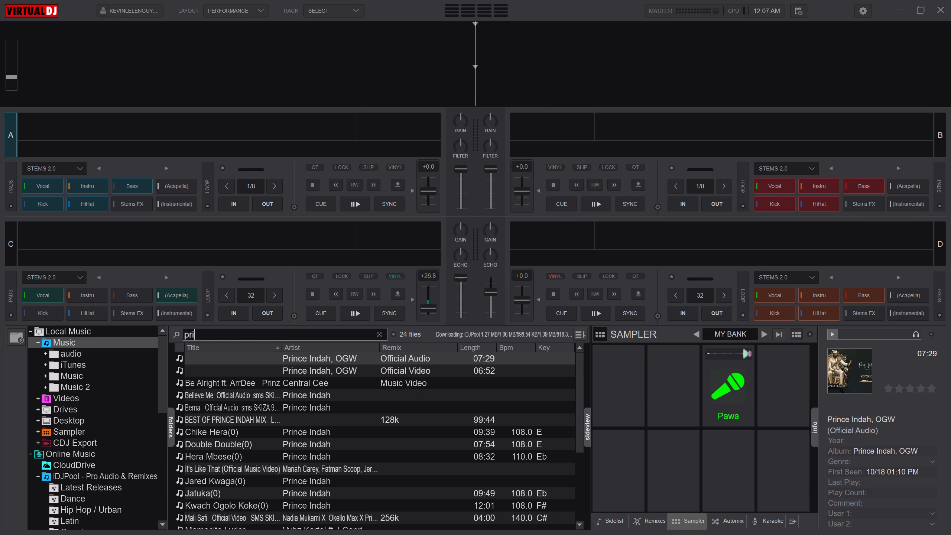
pyautogui.write('nce')
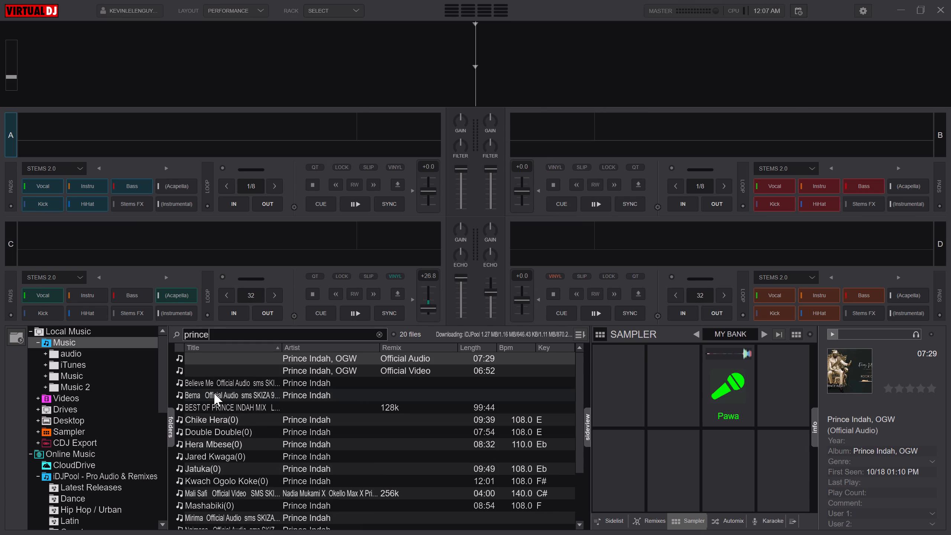
# Load the Prince Indah track "Berna" (Official Audio) onto deck A.
pyautogui.moveTo(214, 393); pyautogui.dragTo(233, 190)
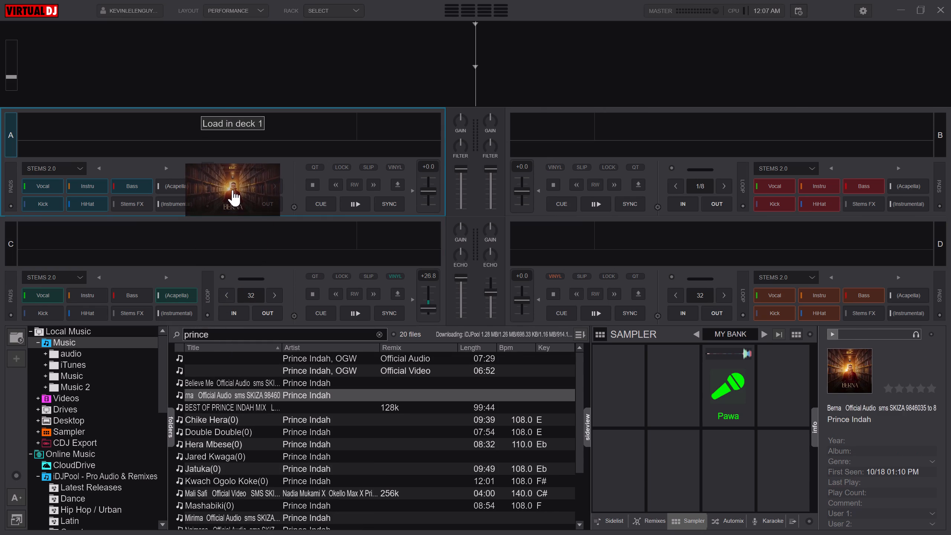
pyautogui.moveTo(233, 190); pyautogui.dragTo(236, 146)
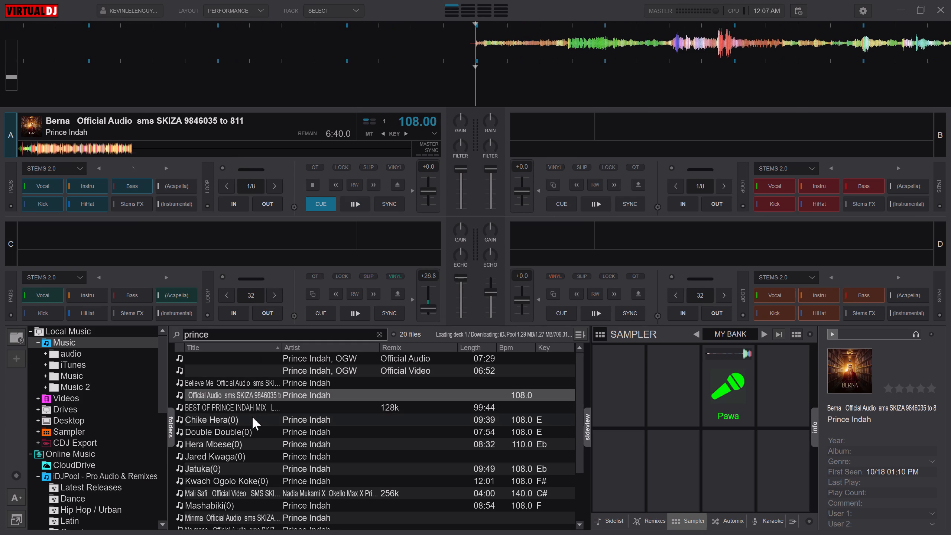
# Load the Prince Indah track "Chike Hera" onto deck B.
pyautogui.moveTo(252, 422); pyautogui.dragTo(577, 178)
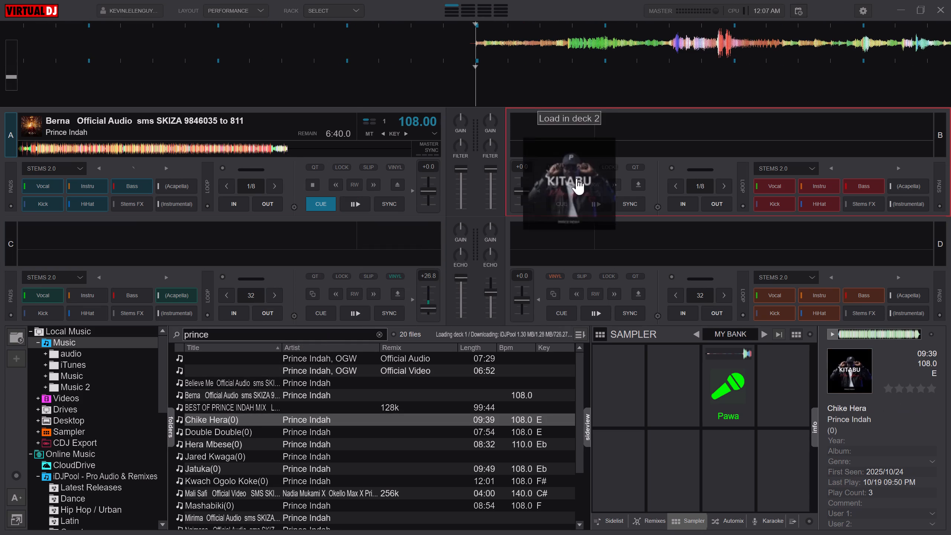
pyautogui.moveTo(577, 178); pyautogui.dragTo(579, 181)
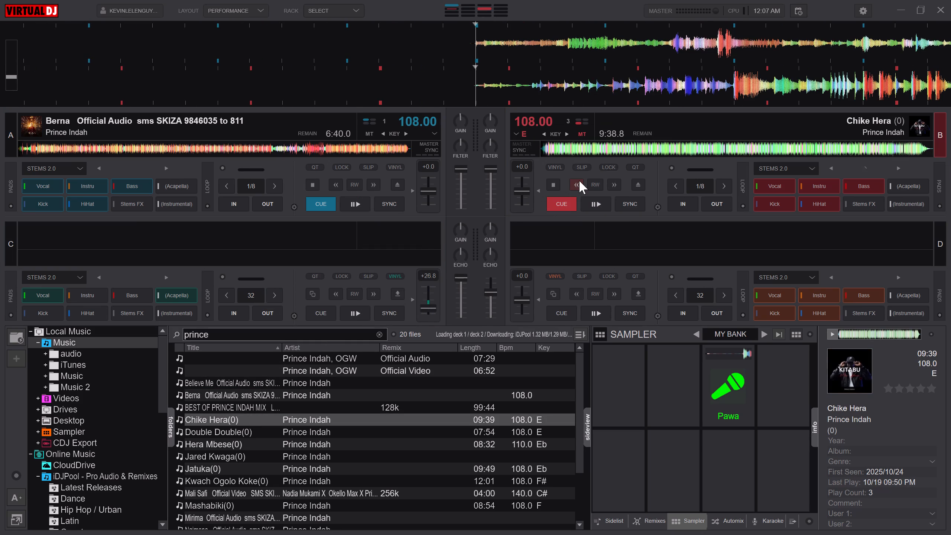
# Test the custom G, H and F key mappings on deck B with "Chike Hera" both playing and paused.
pyautogui.write('ggggggg')
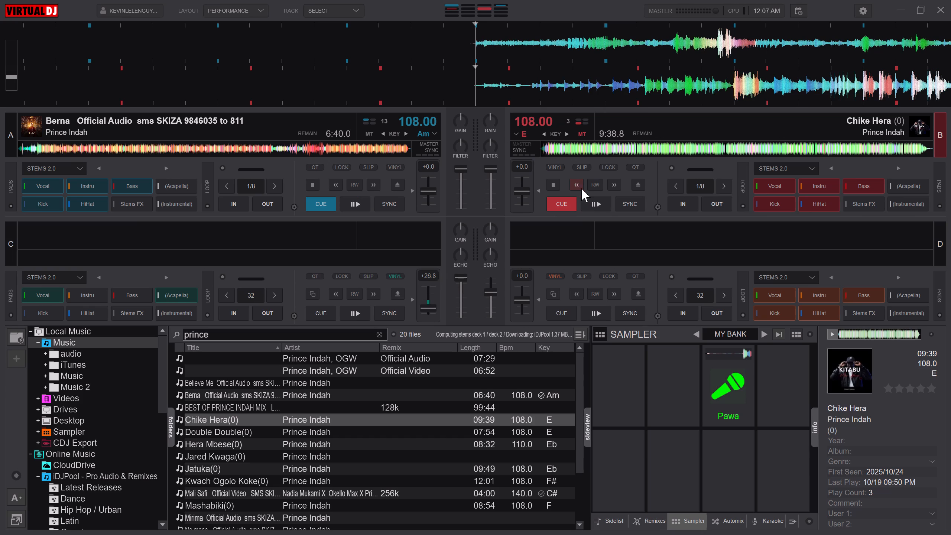
pyautogui.click(590, 199)
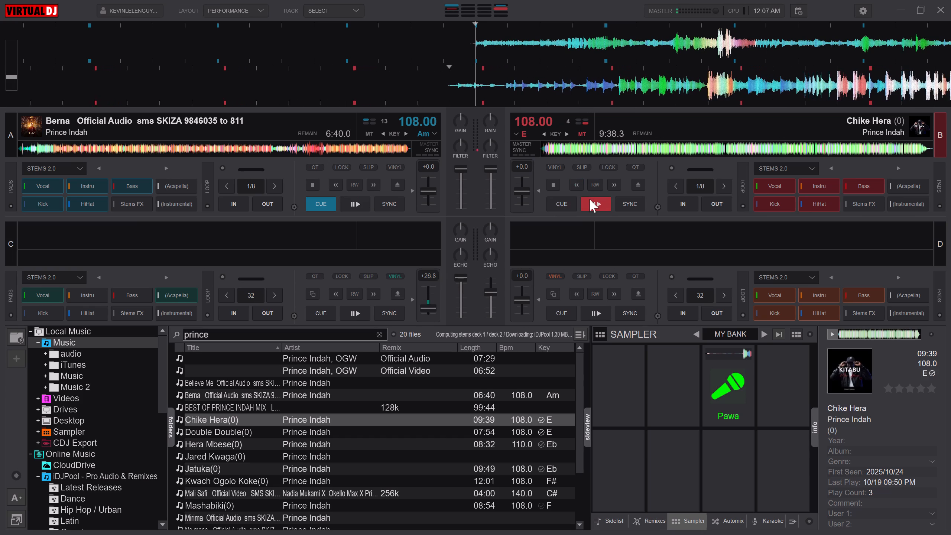
pyautogui.write('hhhhhhhh')
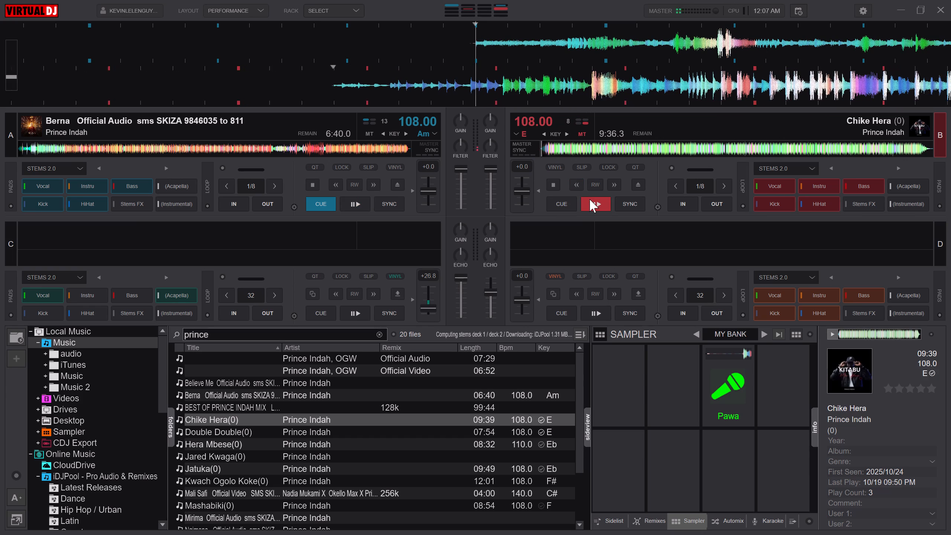
pyautogui.write('ffffffffffff')
pyautogui.click(590, 199)
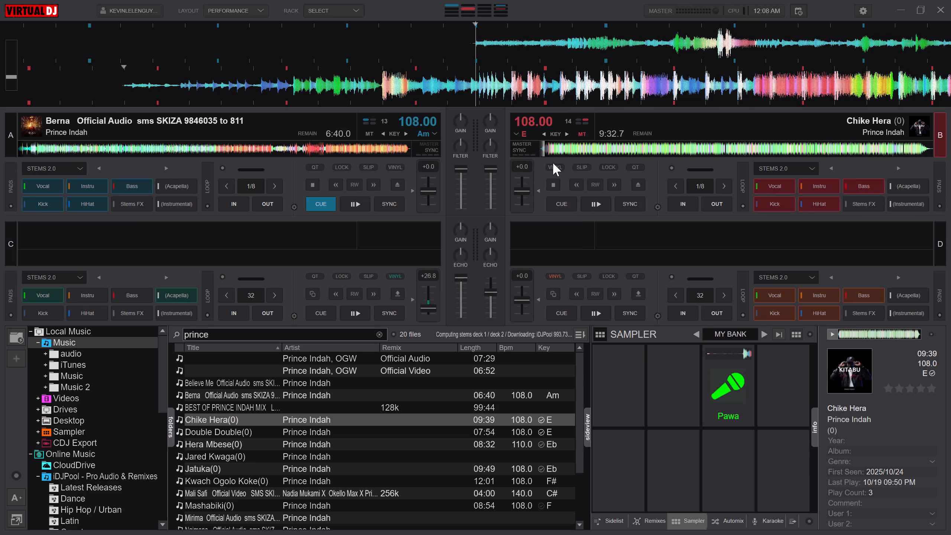
pyautogui.write('hhhhhhhhhhhhffffffffbbgggggg')
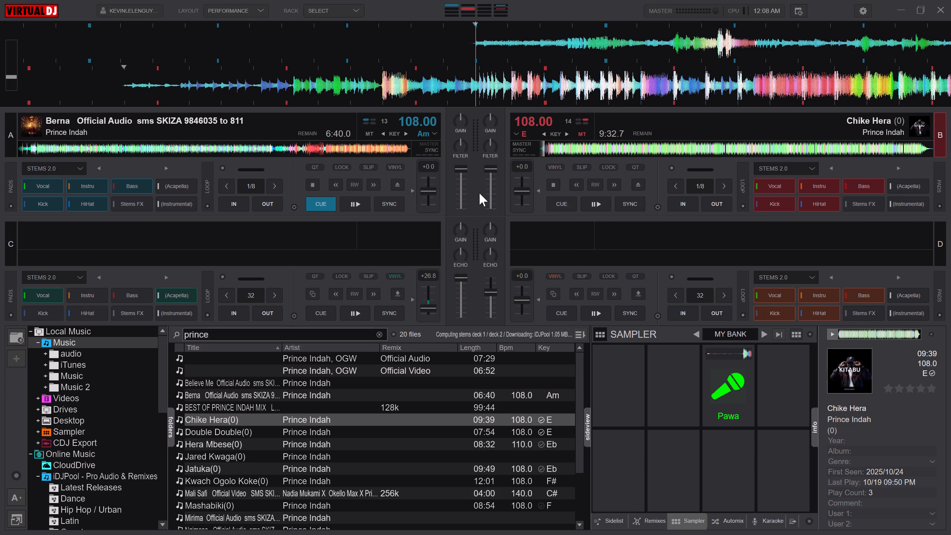
# Resume "Chike Hera" on deck B and lower that deck's volume fader to near the bottom of its range.
pyautogui.click(489, 189)
pyautogui.click(591, 205)
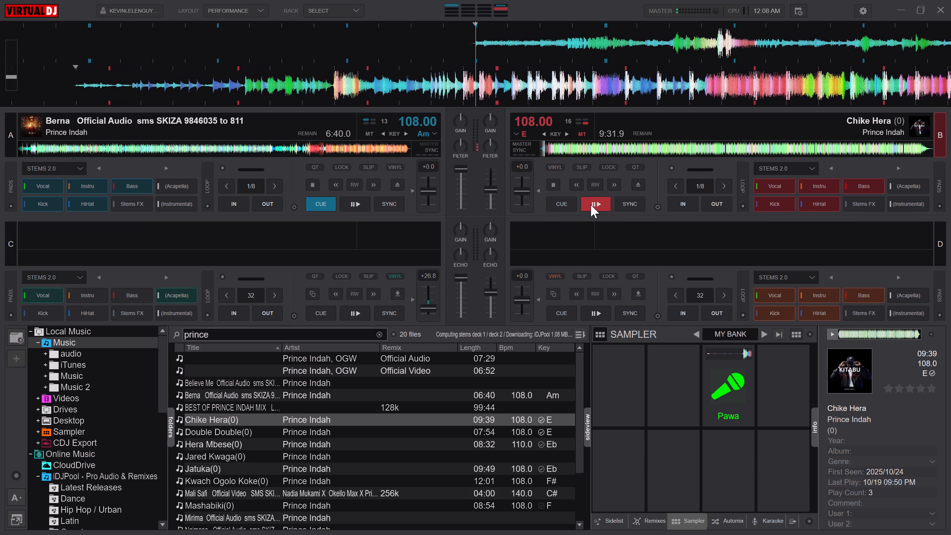
pyautogui.click(491, 197)
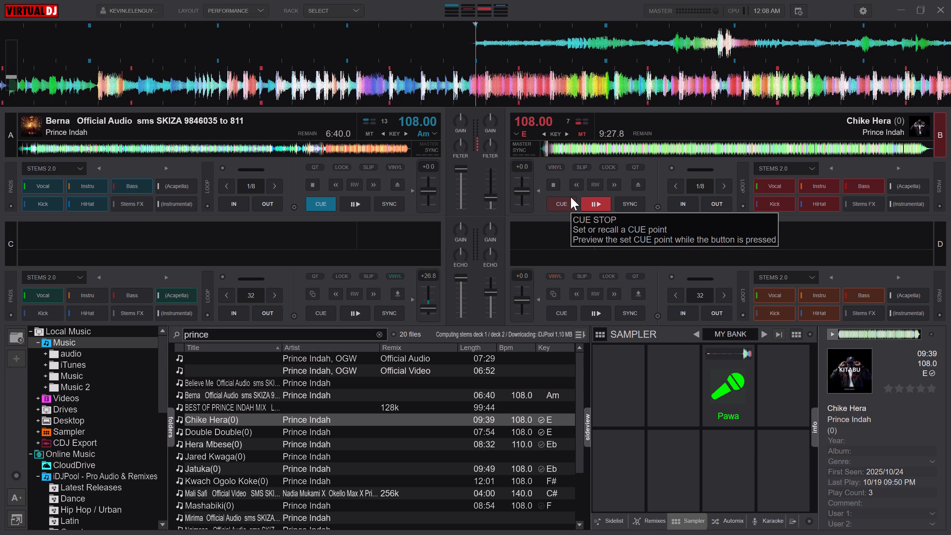
# Test the H and F key mappings on deck B while "Chike Hera" plays.
pyautogui.write('hhhhhhhhhh')
pyautogui.write('ffffffffffff')
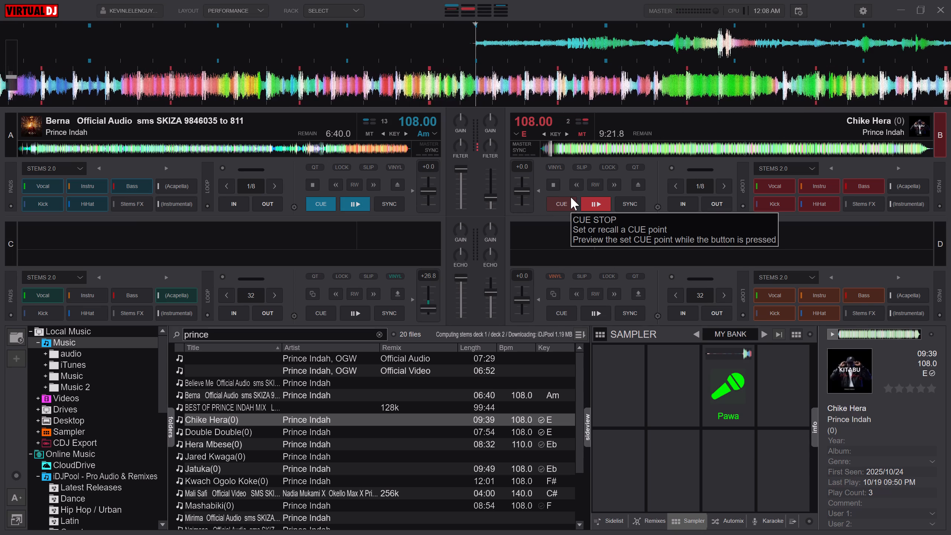
# Start playing "Berna" on deck A and lower that deck's volume fader to near the bottom of its range.
pyautogui.click(363, 202)
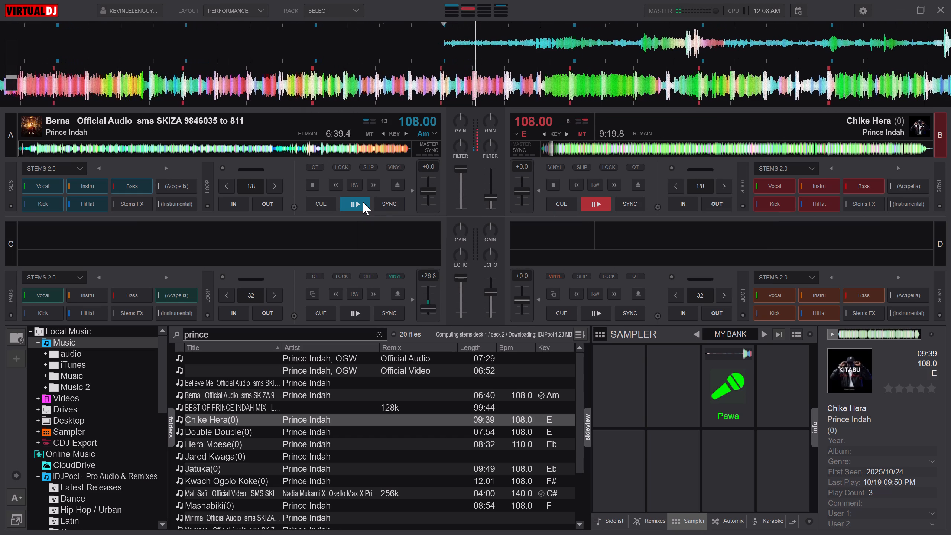
pyautogui.click(457, 188)
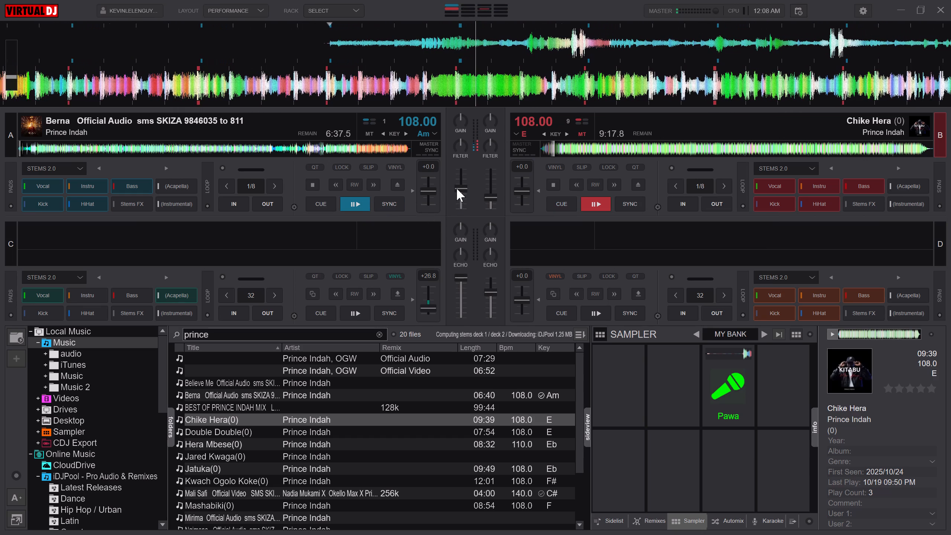
pyautogui.click(458, 198)
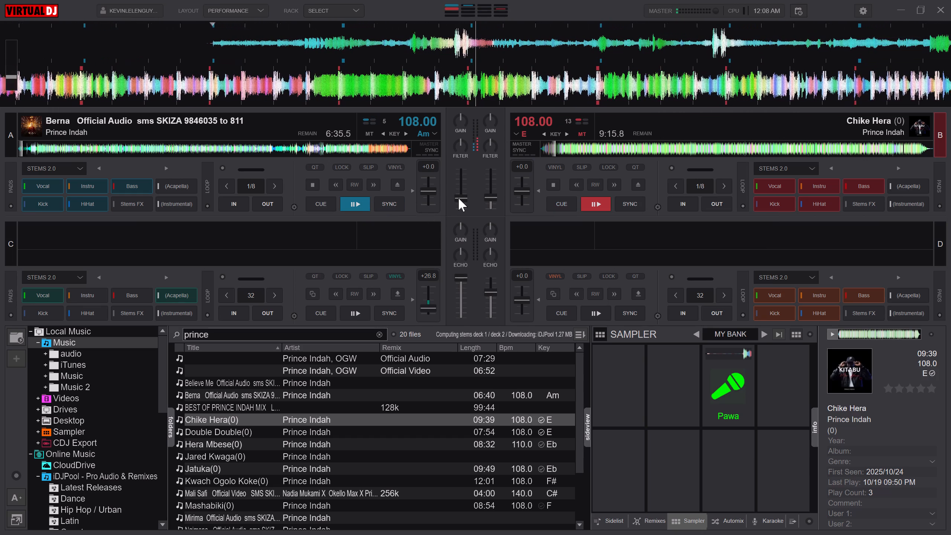
# Test the G and F key mappings while both deck A and deck B are playing.
pyautogui.write('ggggggggfffffffffffffff')
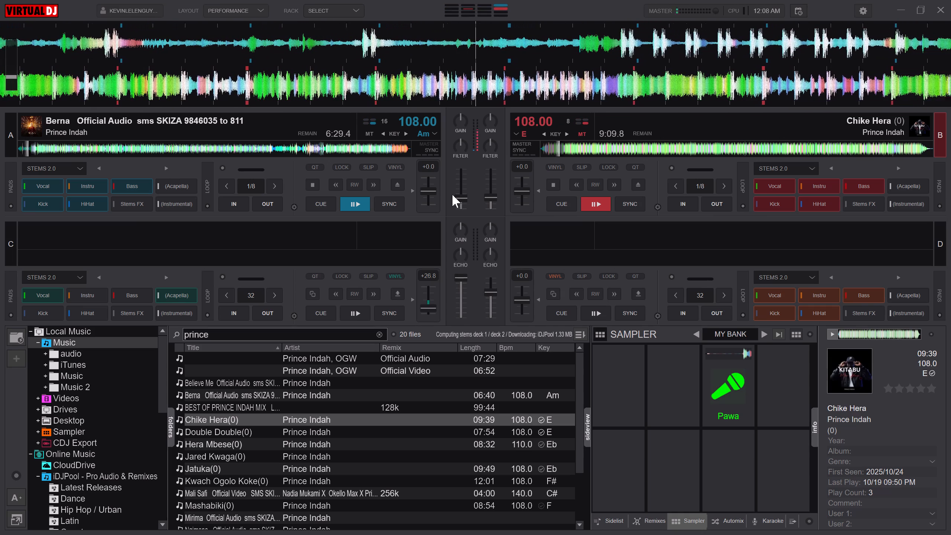
pyautogui.click(257, 10)
pyautogui.click(203, 31)
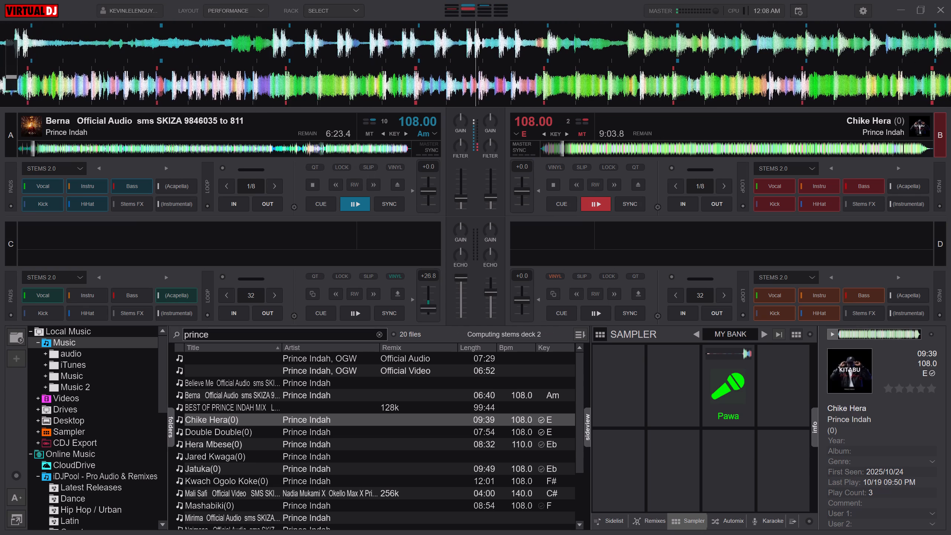
pyautogui.write('ggg')
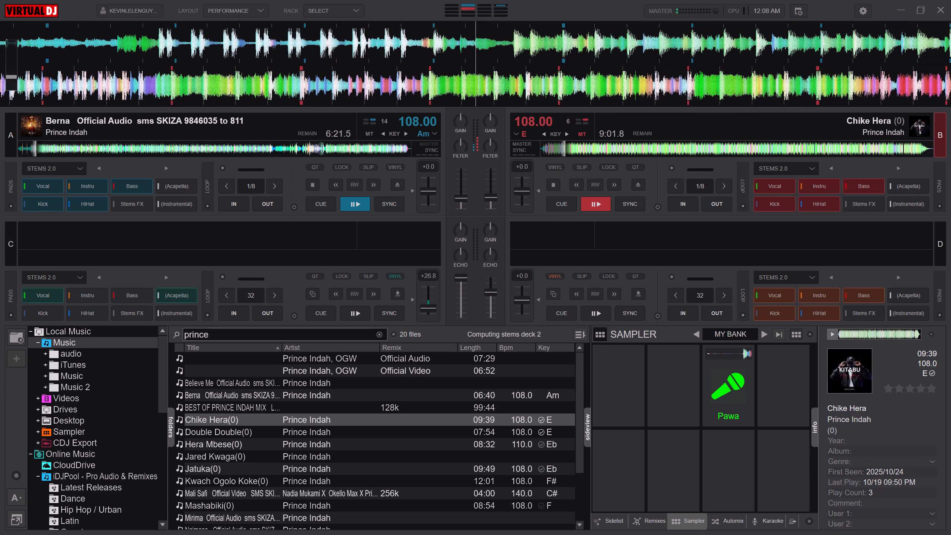
# Show the Mixer, Effects and Video racks one after another, and close all racks.
pyautogui.click(352, 8)
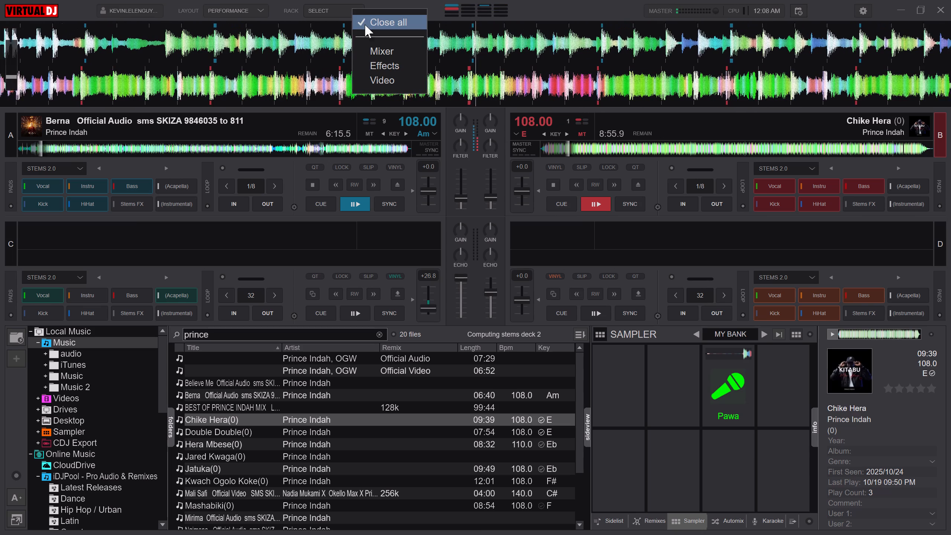
pyautogui.click(370, 46)
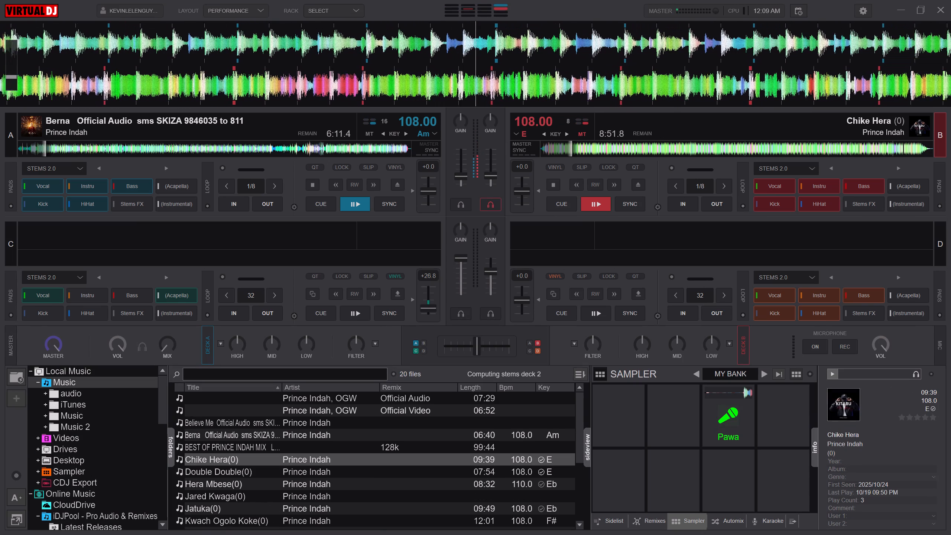
pyautogui.click(355, 12)
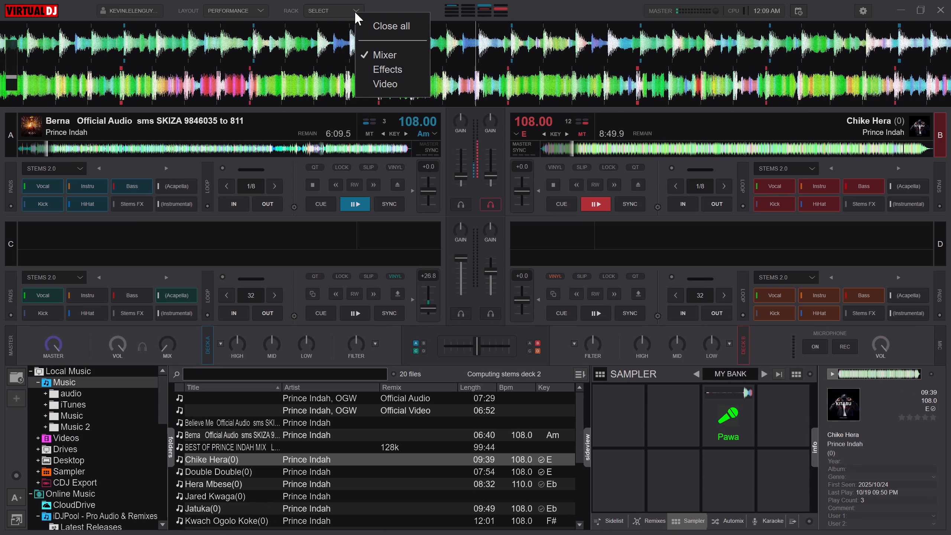
pyautogui.click(386, 71)
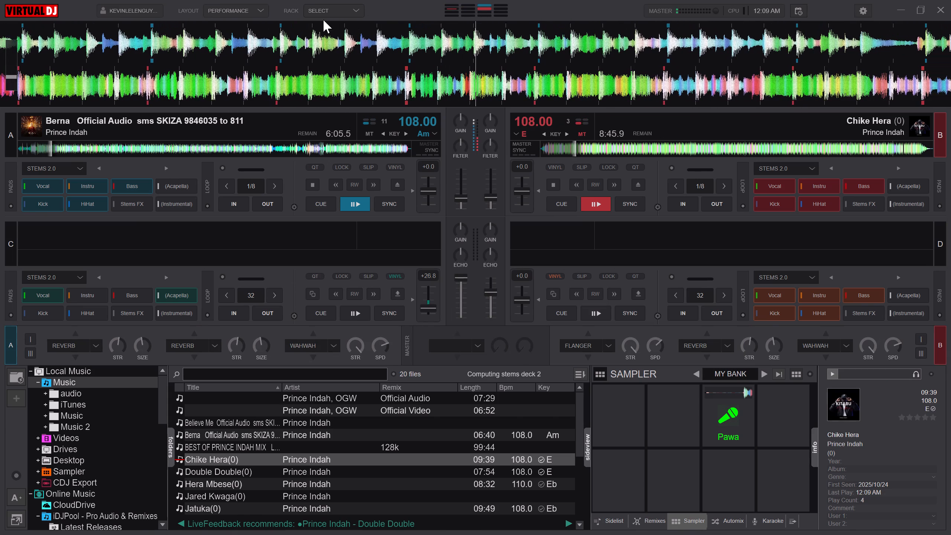
pyautogui.click(354, 13)
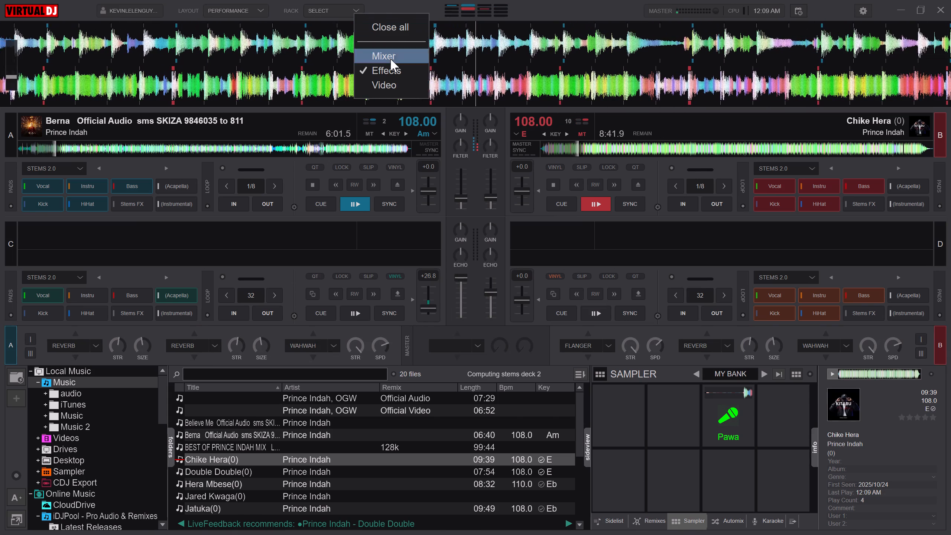
pyautogui.click(408, 91)
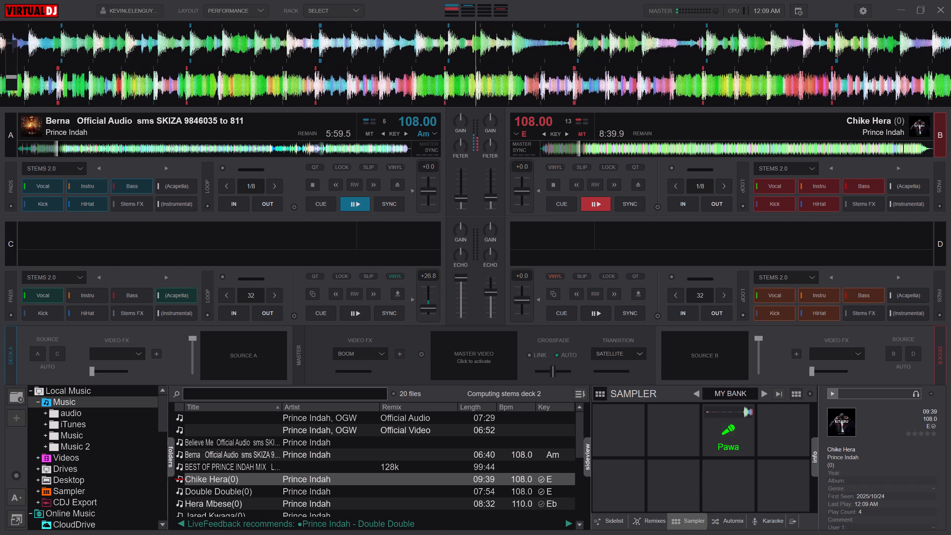
pyautogui.click(352, 11)
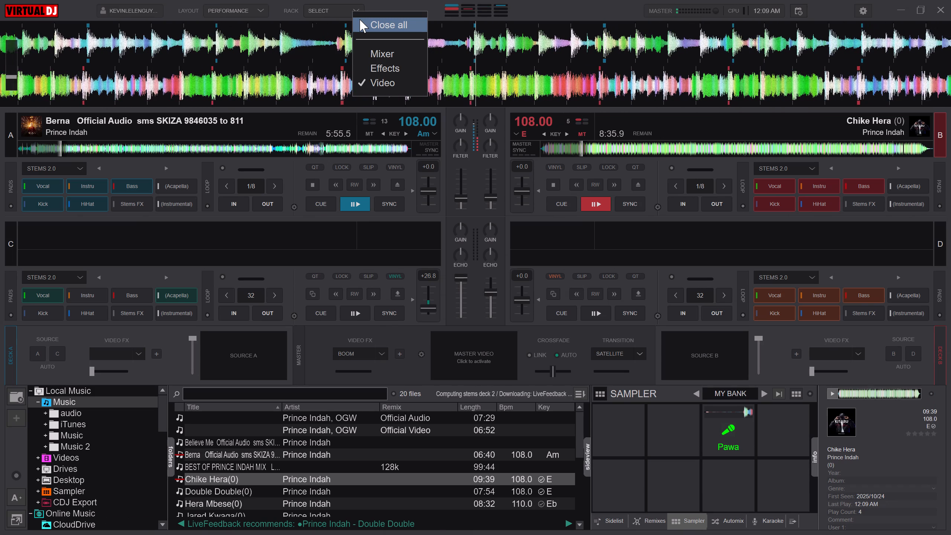
pyautogui.click(360, 19)
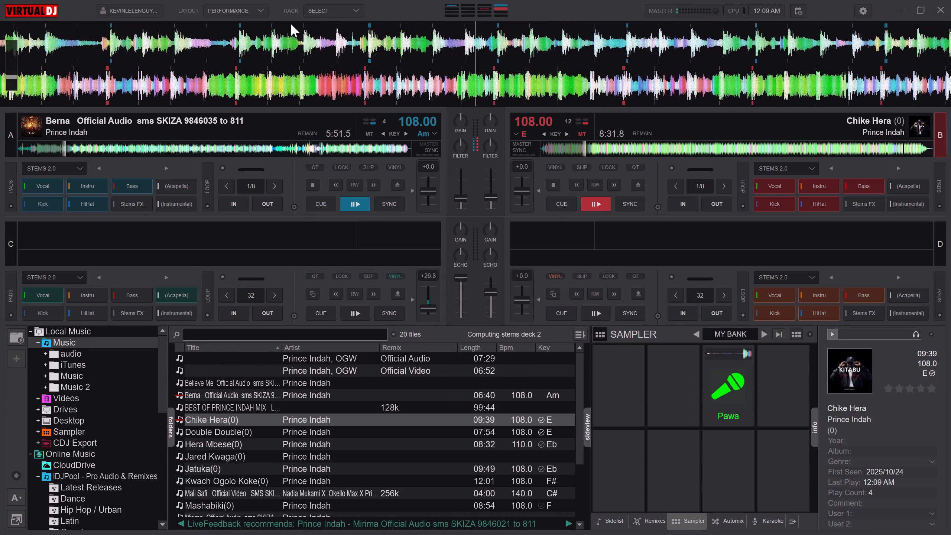
# Test the H key mapping again with both decks playing.
pyautogui.write('hhhhhhhhhhhhhhhhhhhh')
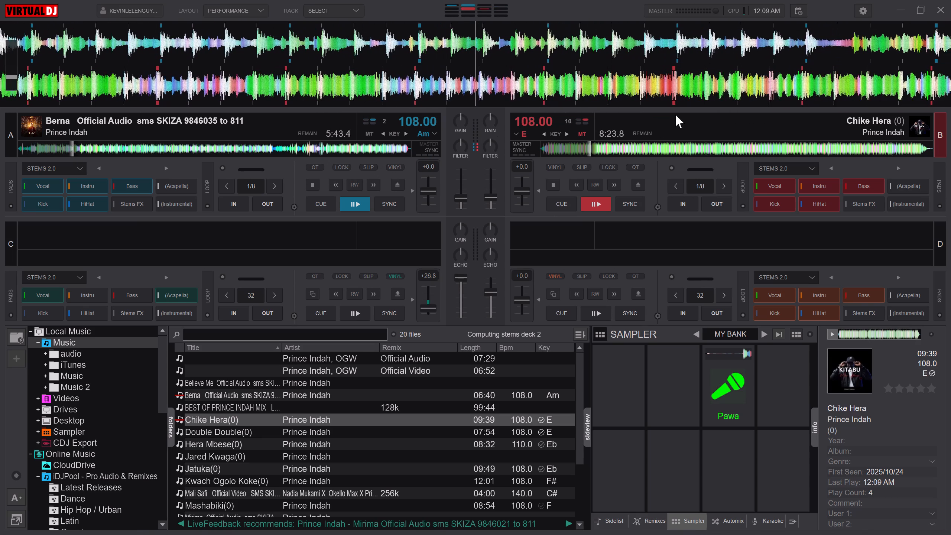
# Change the H key's action to "scratch - 120ms" in the advanced keyboard mapping editor, checking F's action first, and save the mapping.
pyautogui.click(861, 9)
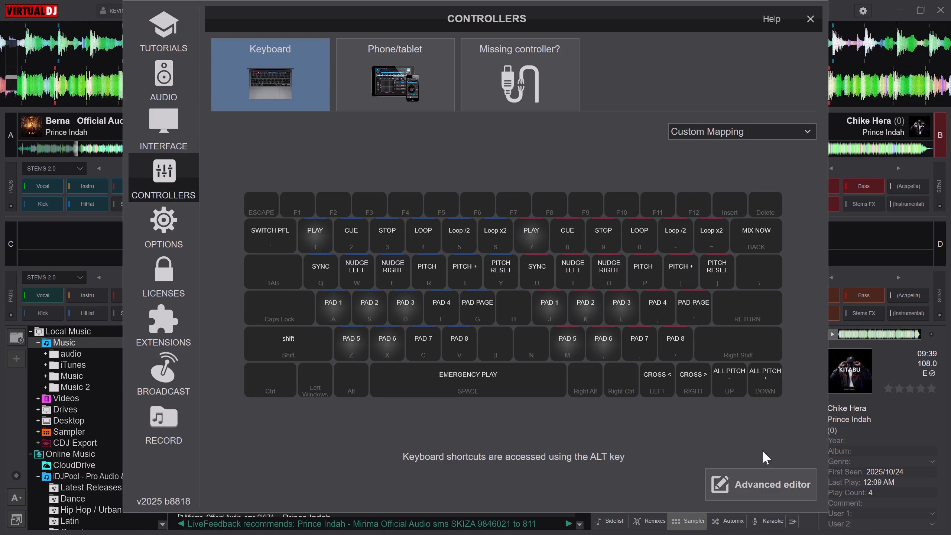
pyautogui.click(746, 484)
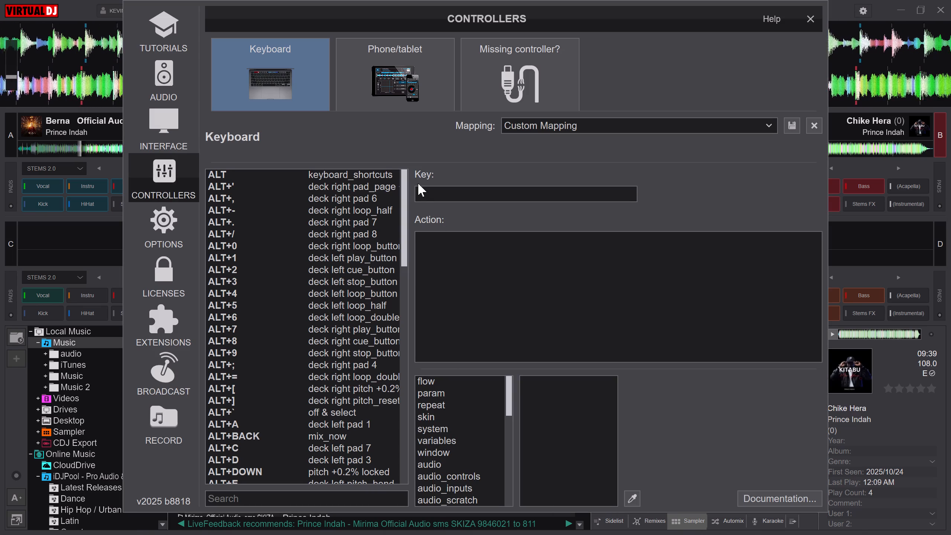
pyautogui.press('f')
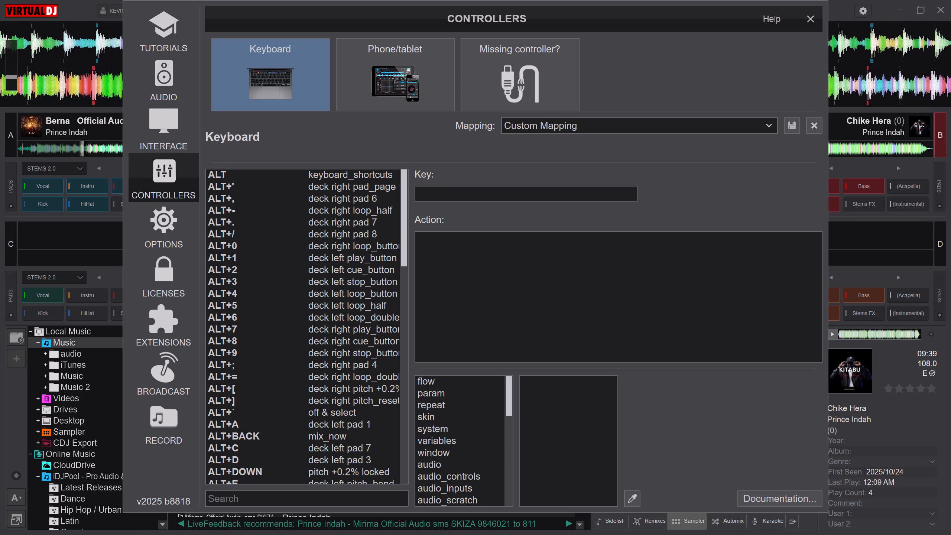
pyautogui.write('ff')
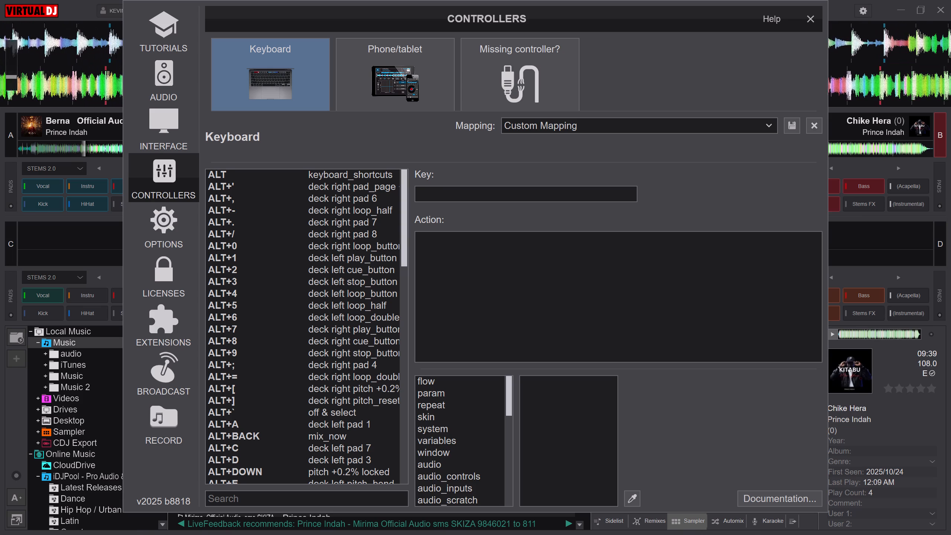
pyautogui.doubleClick(425, 194)
pyautogui.press('f')
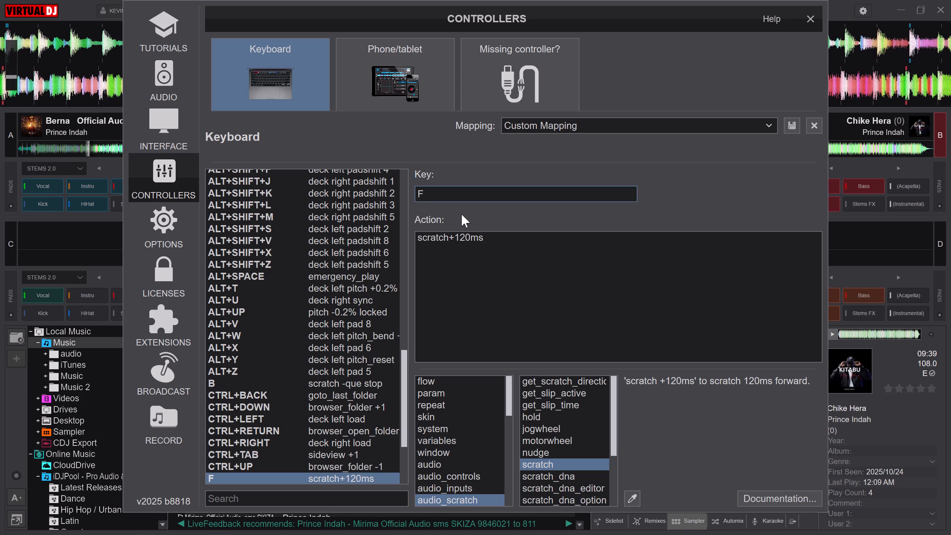
pyautogui.press('h')
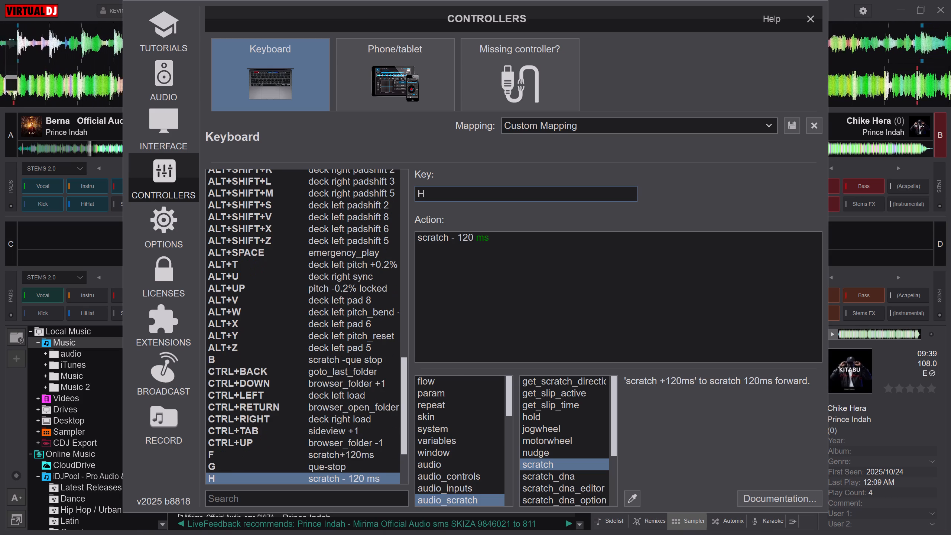
pyautogui.click(487, 232)
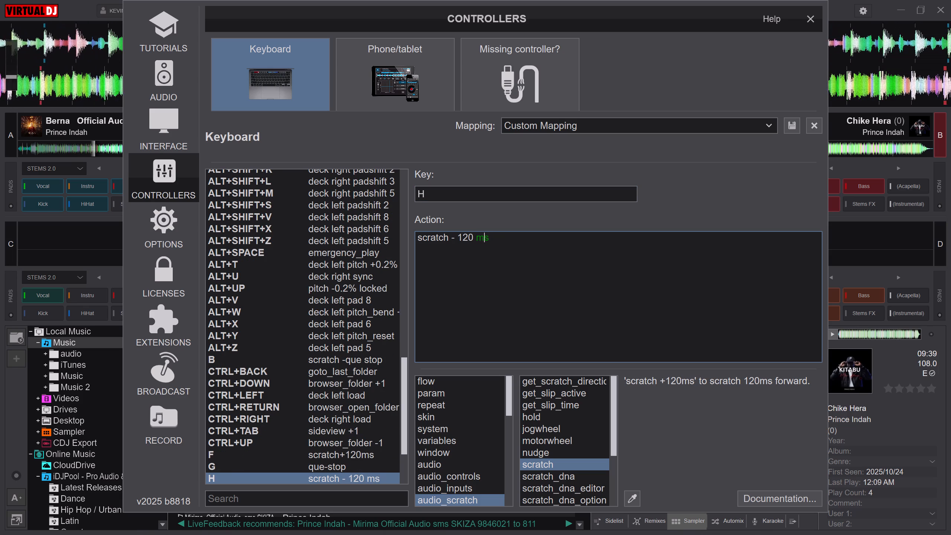
pyautogui.moveTo(475, 238); pyautogui.dragTo(501, 240)
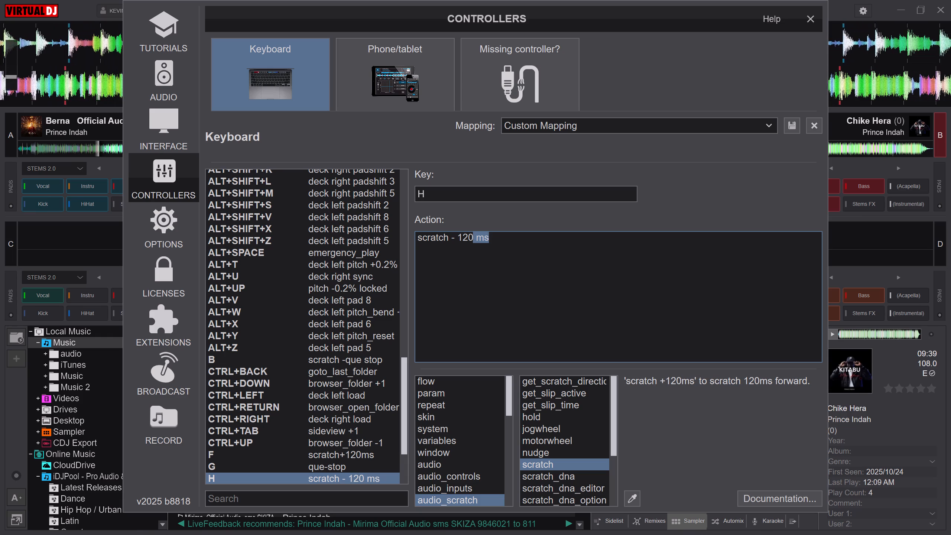
pyautogui.press('Delete')
pyautogui.write('ms')
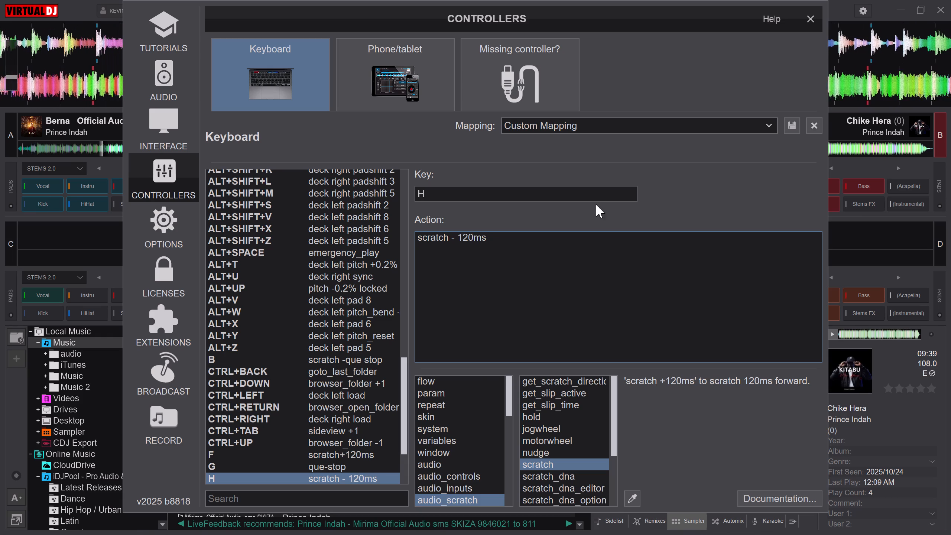
pyautogui.click(805, 15)
pyautogui.click(805, 15)
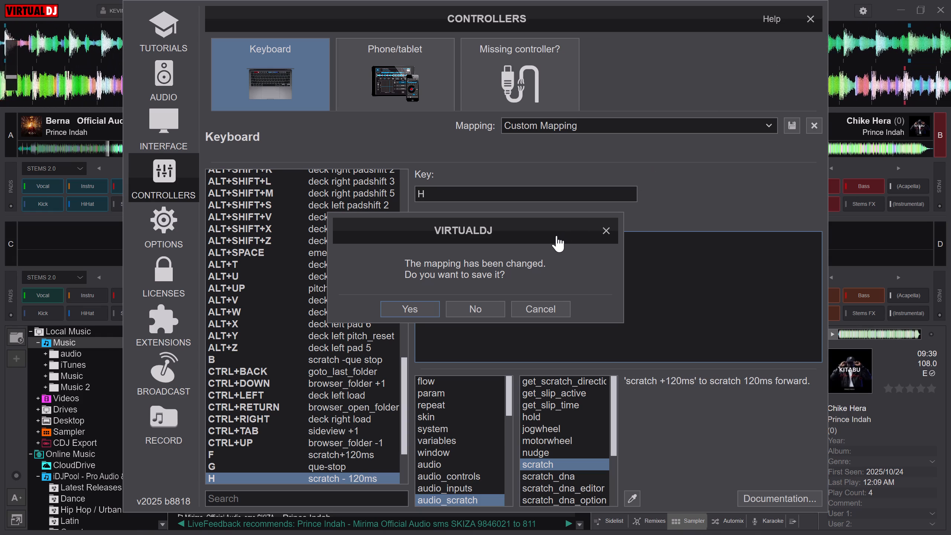
pyautogui.click(424, 309)
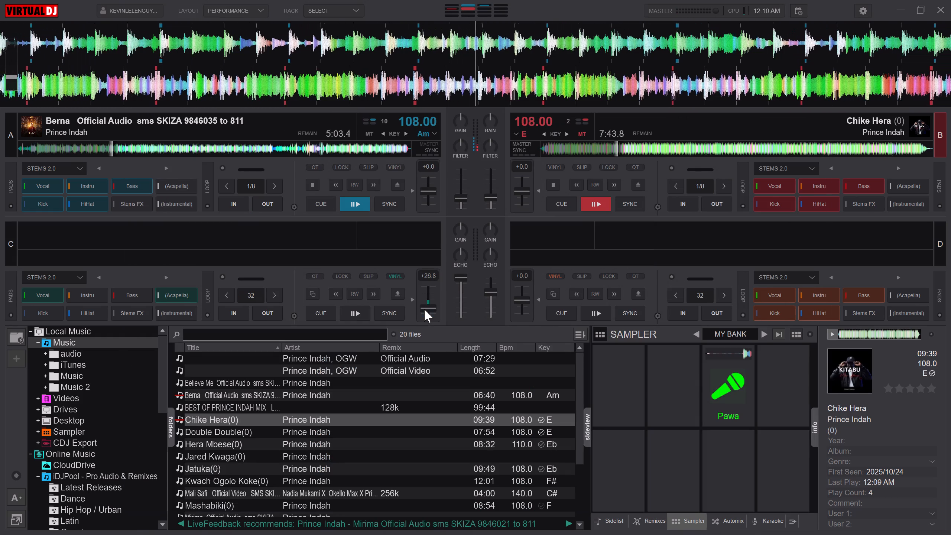
# Test the H and F key mappings from the saved mapping while both decks play, with deck B selected.
pyautogui.write('hhhhhhhhhhh')
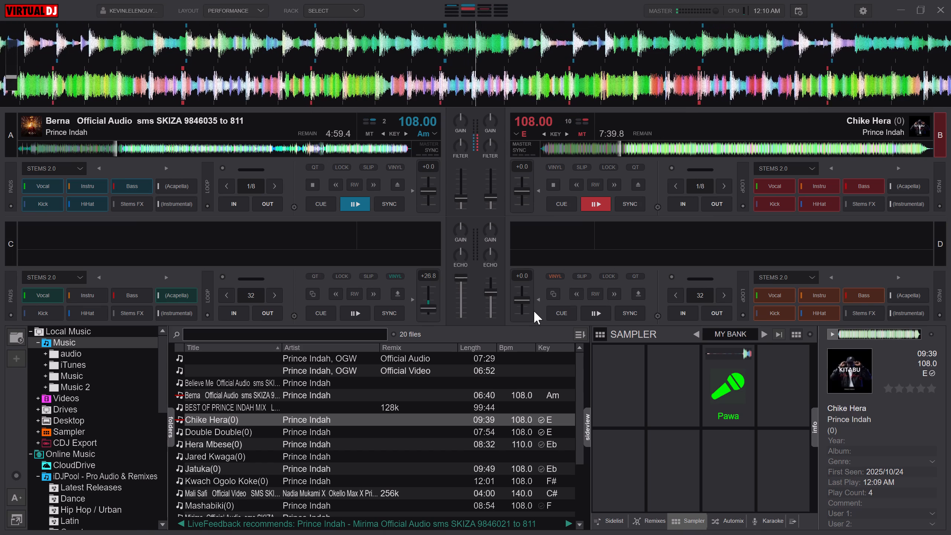
pyautogui.write('ffffffff')
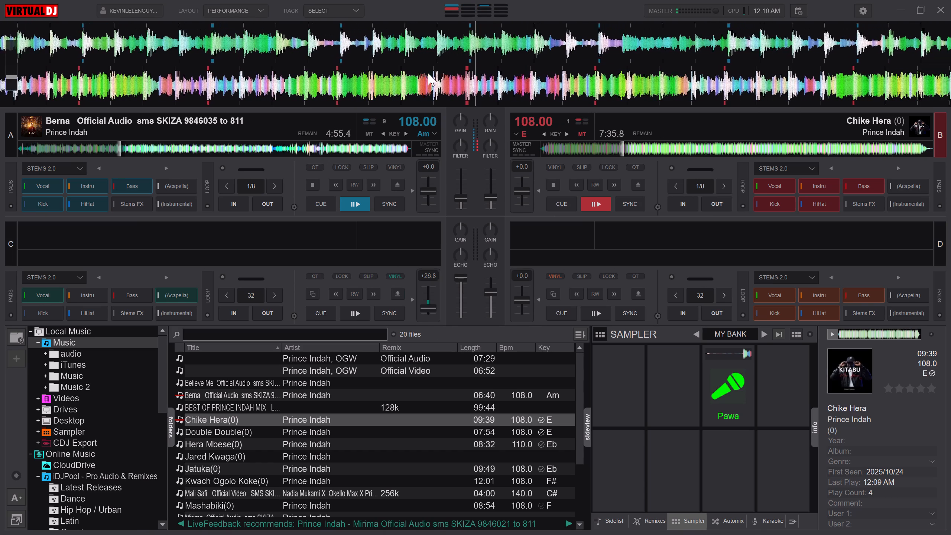
pyautogui.click(351, 51)
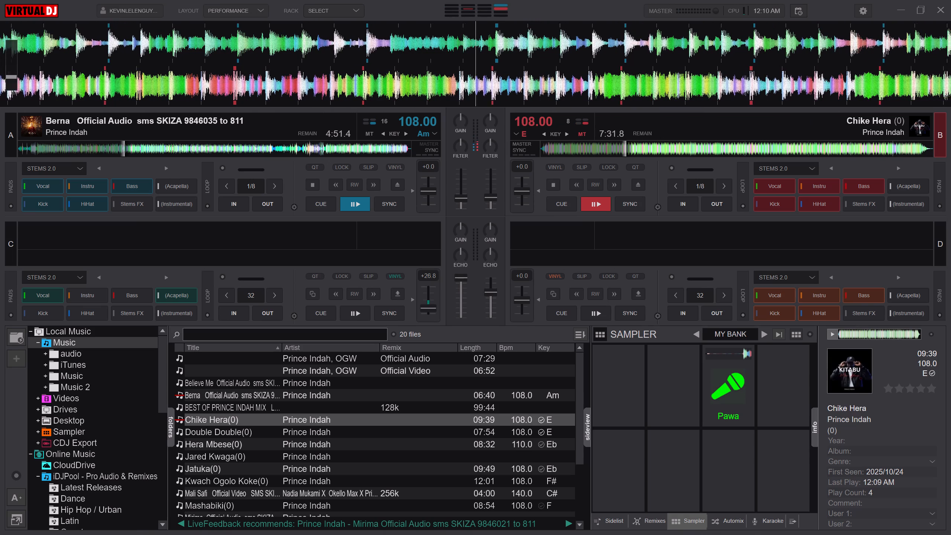
pyautogui.click(939, 138)
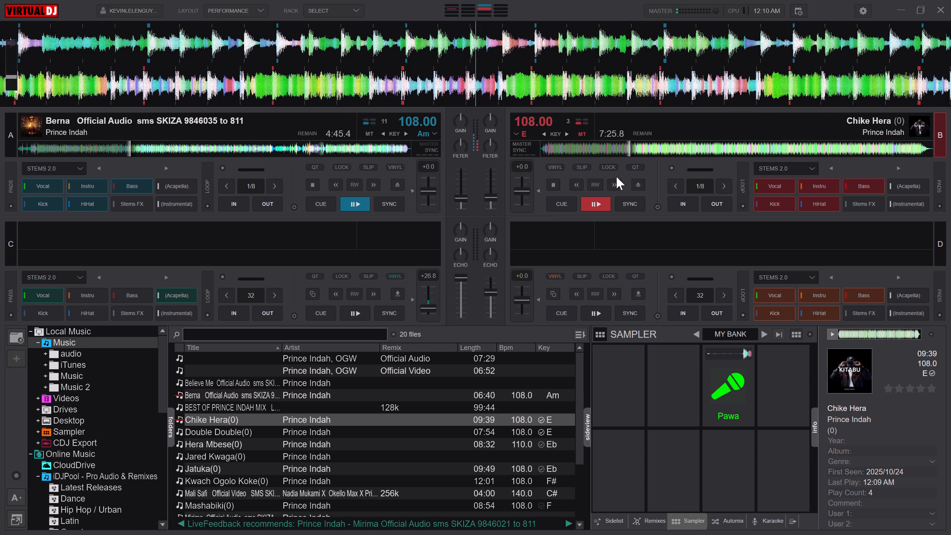
pyautogui.click(606, 171)
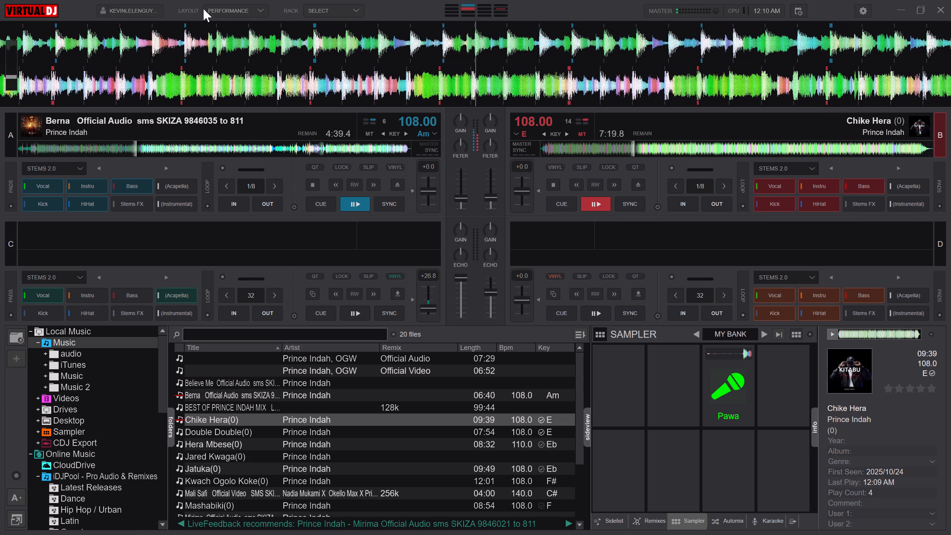
# Switch the skin layout to PRO.
pyautogui.click(238, 16)
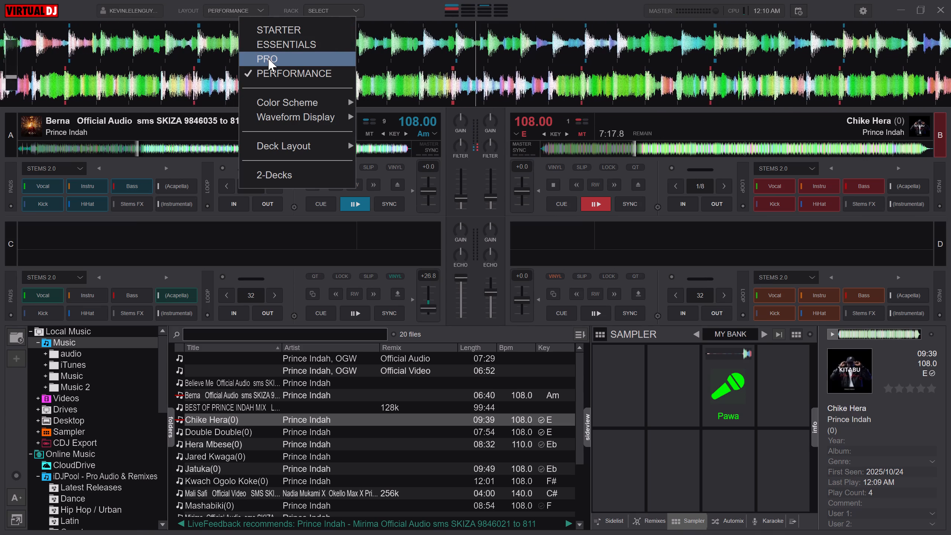
pyautogui.click(268, 59)
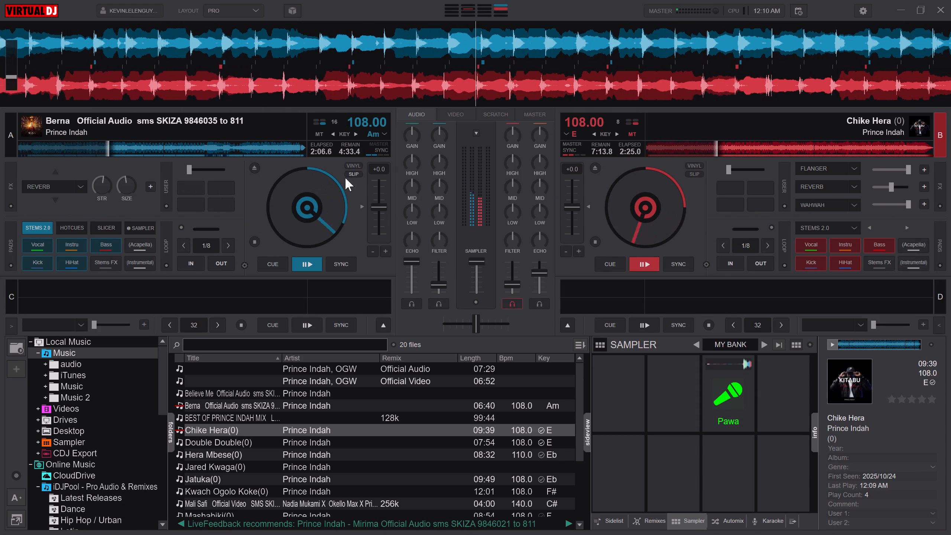
# Test the G key mapping in the PRO layout with both decks playing.
pyautogui.write('ggggggg')
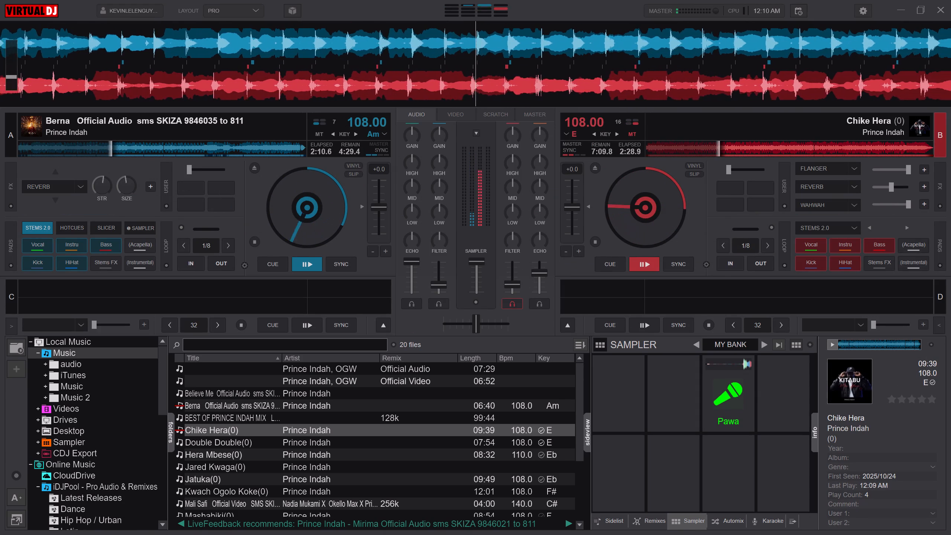
# Return deck A to its cue point, test the H, F and D keys, and clear the track search.
pyautogui.click(280, 261)
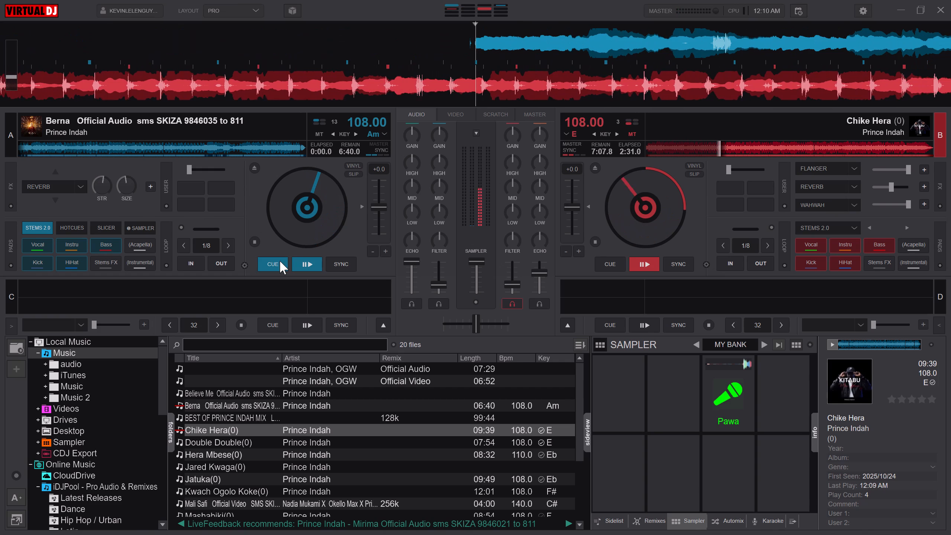
pyautogui.write('hhhhhhhhhhhhhhhhhhhhhhhhhhhhhhhhh')
pyautogui.write('fffffdddd')
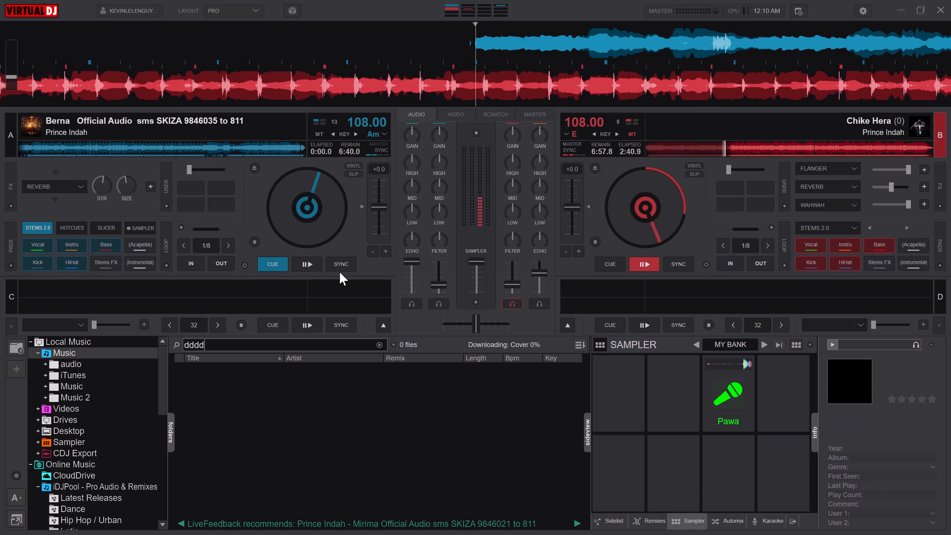
pyautogui.click(380, 346)
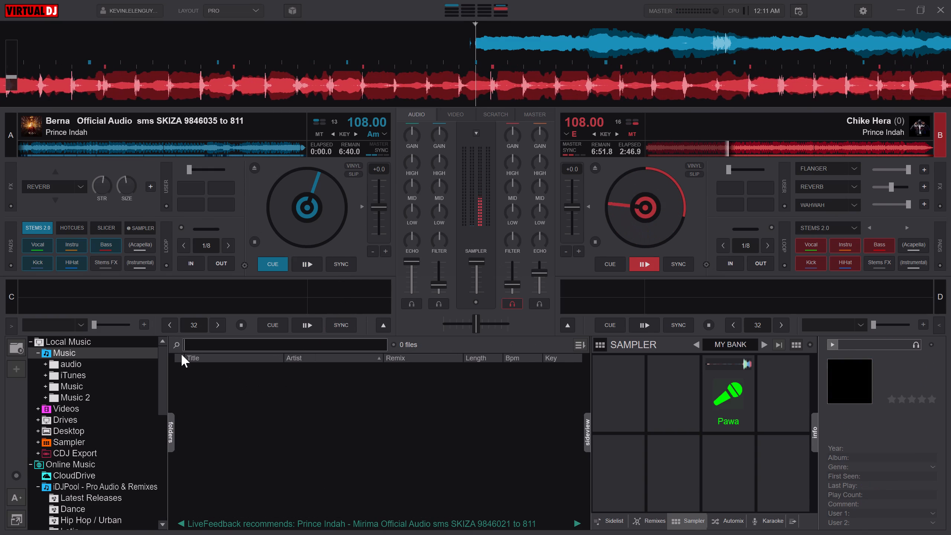
# Test the G and D keys with the audio folder open, toggle deck A's playback, and clear the track search.
pyautogui.click(122, 362)
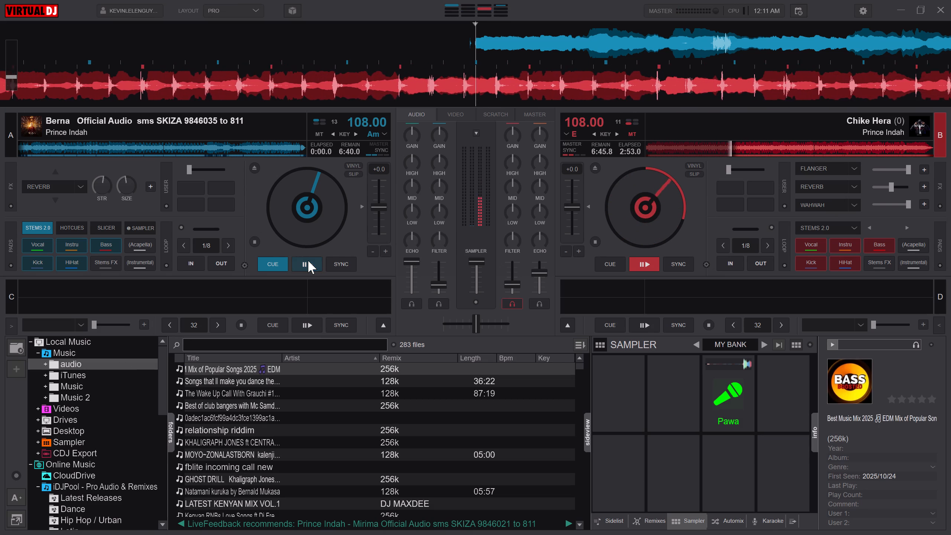
pyautogui.write('gggggggggggg')
pyautogui.write('dd')
pyautogui.doubleClick(308, 260)
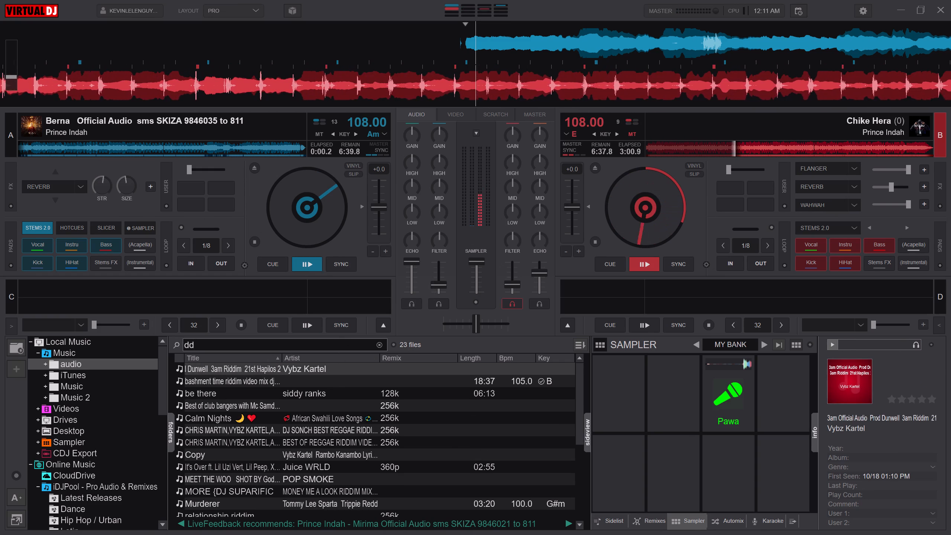
pyautogui.moveTo(200, 350); pyautogui.dragTo(181, 345)
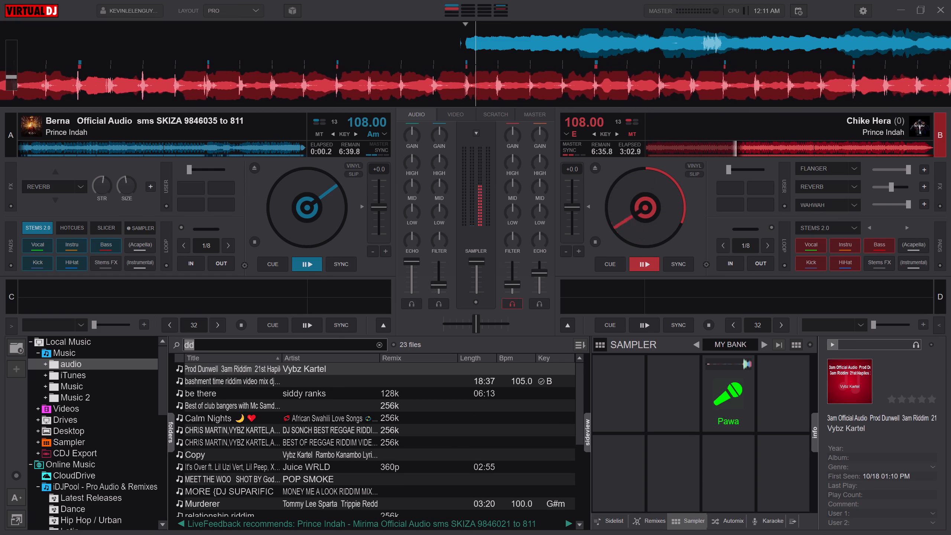
pyautogui.press('Delete')
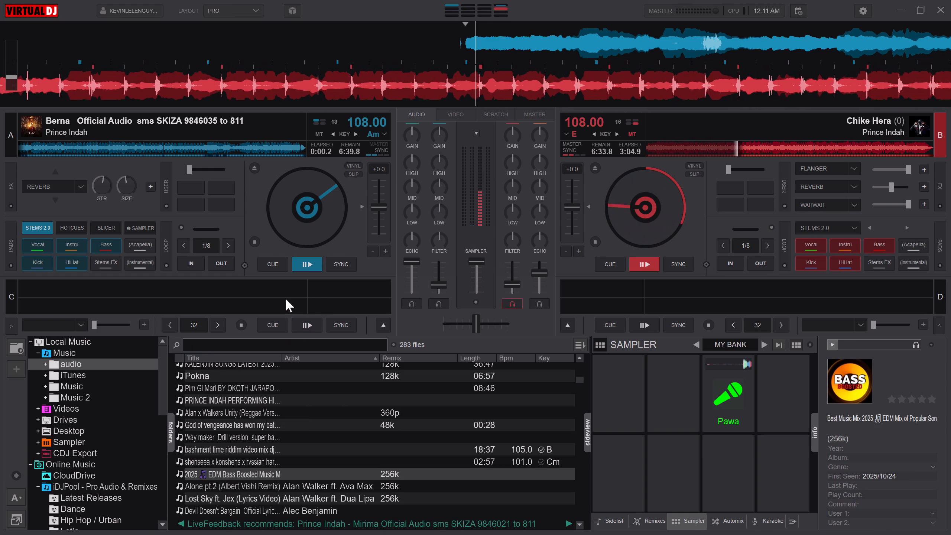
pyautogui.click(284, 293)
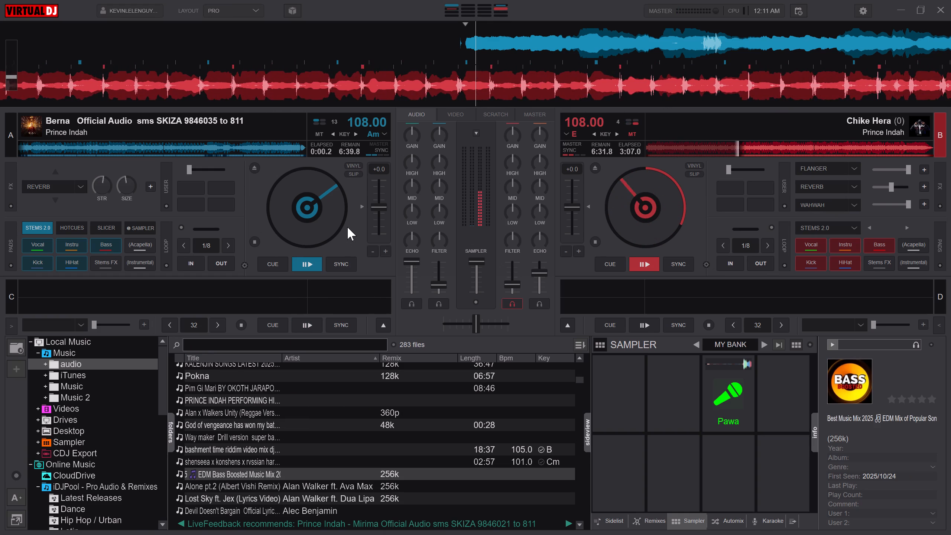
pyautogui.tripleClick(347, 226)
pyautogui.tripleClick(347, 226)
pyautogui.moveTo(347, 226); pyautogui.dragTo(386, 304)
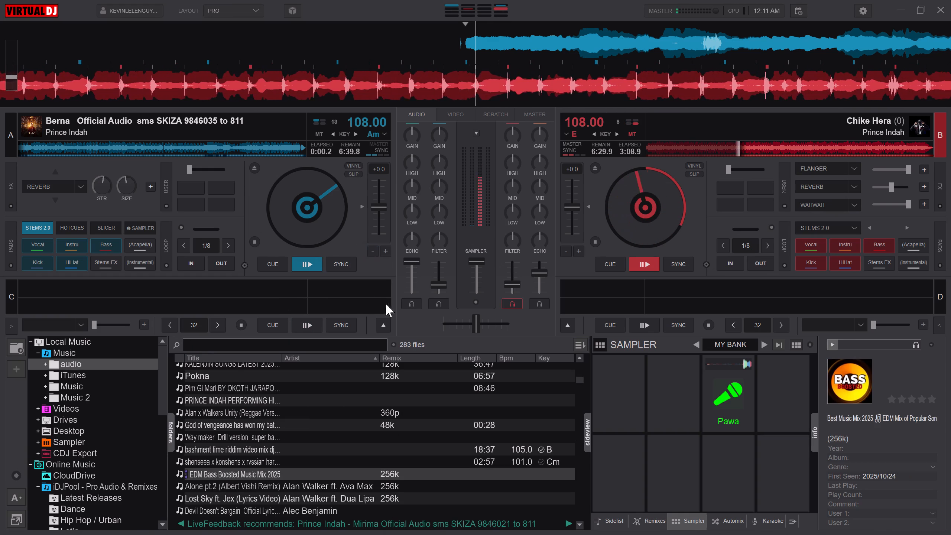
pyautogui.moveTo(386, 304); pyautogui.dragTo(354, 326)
# Test the H, F, G and B key mappings with Online Music selected in the folder tree.
pyautogui.click(87, 430)
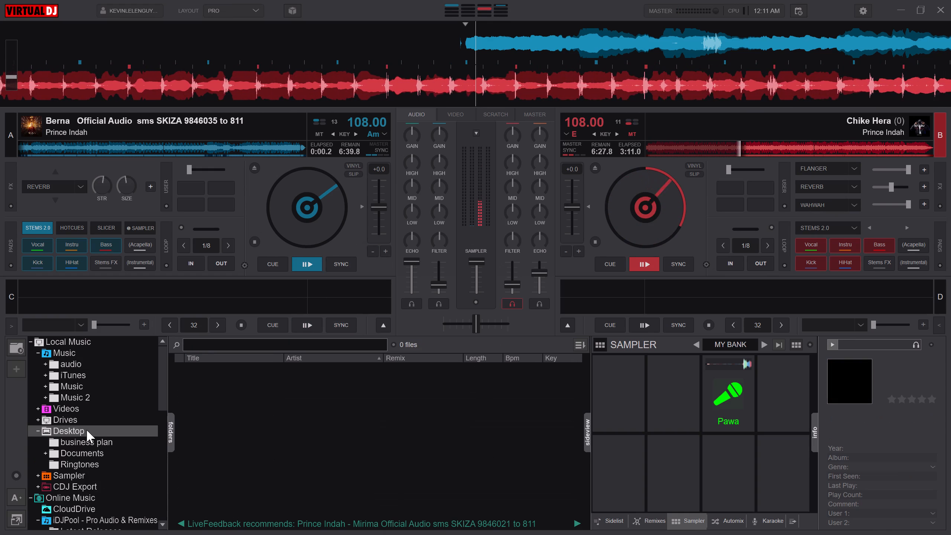
pyautogui.click(59, 498)
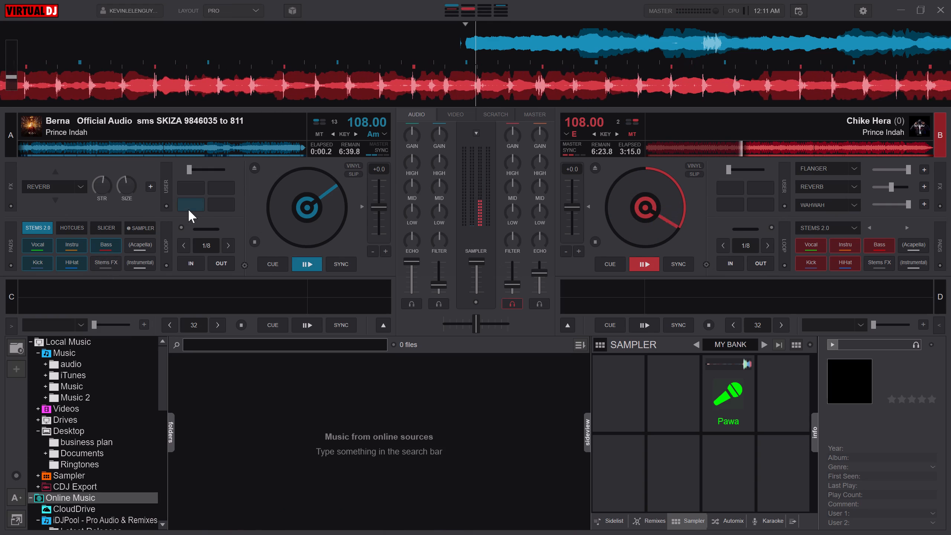
pyautogui.write('hhh')
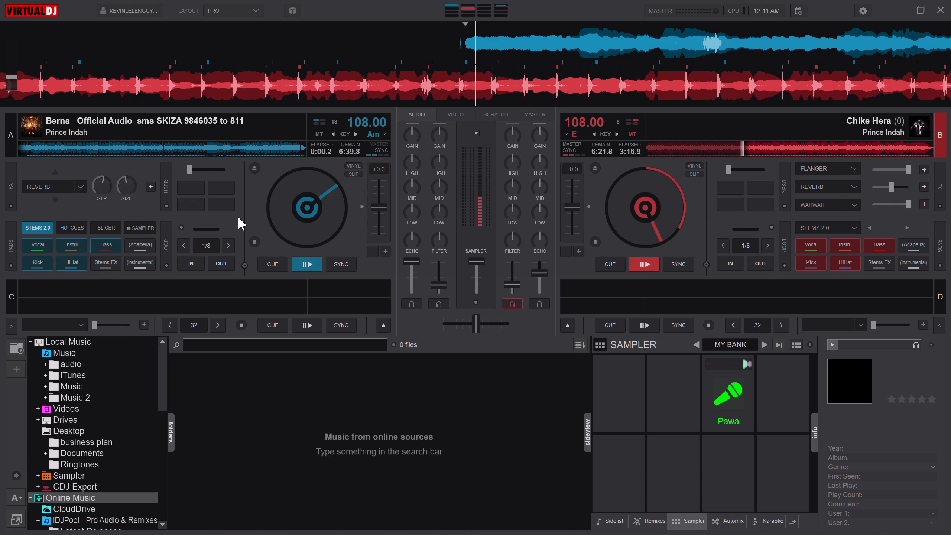
pyautogui.write('hhh')
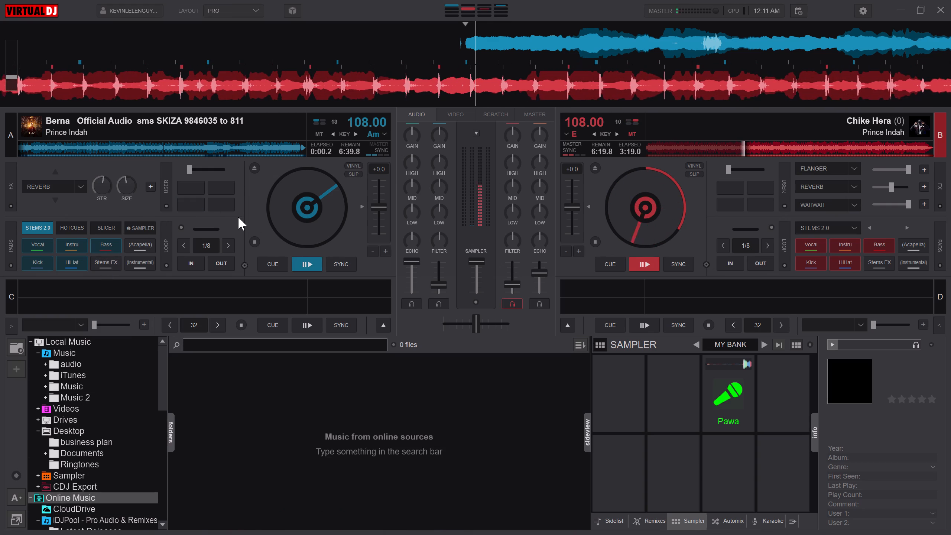
pyautogui.write('ffffffgggbbbbbbbbbbbbbbbbbbbbbbbbbb')
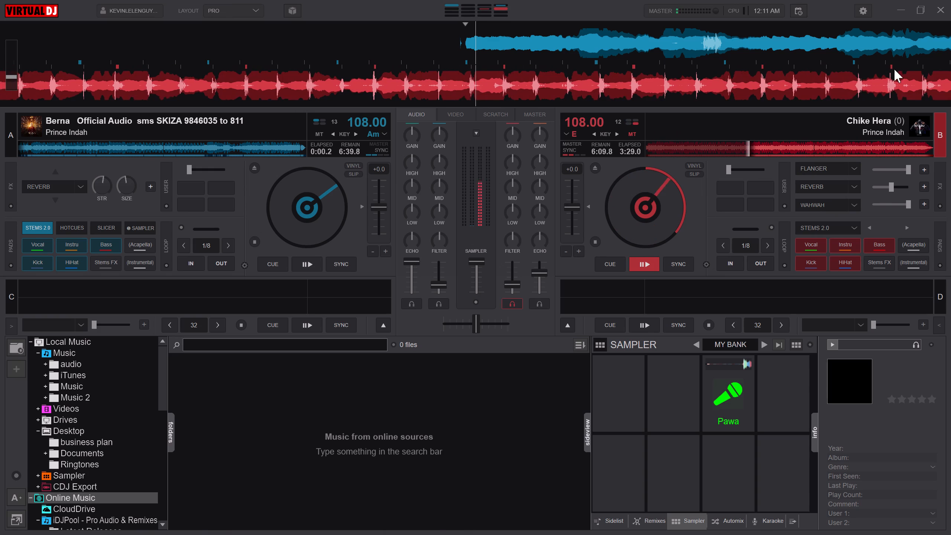
# Check the interface and audio settings, and examine the B, F, G and H entries in the advanced keyboard mapping editor.
pyautogui.click(860, 11)
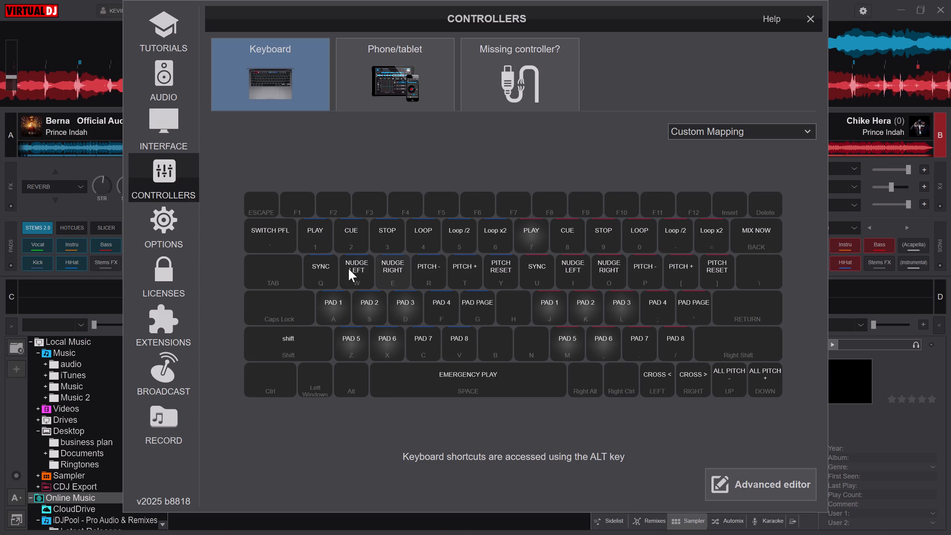
pyautogui.click(178, 139)
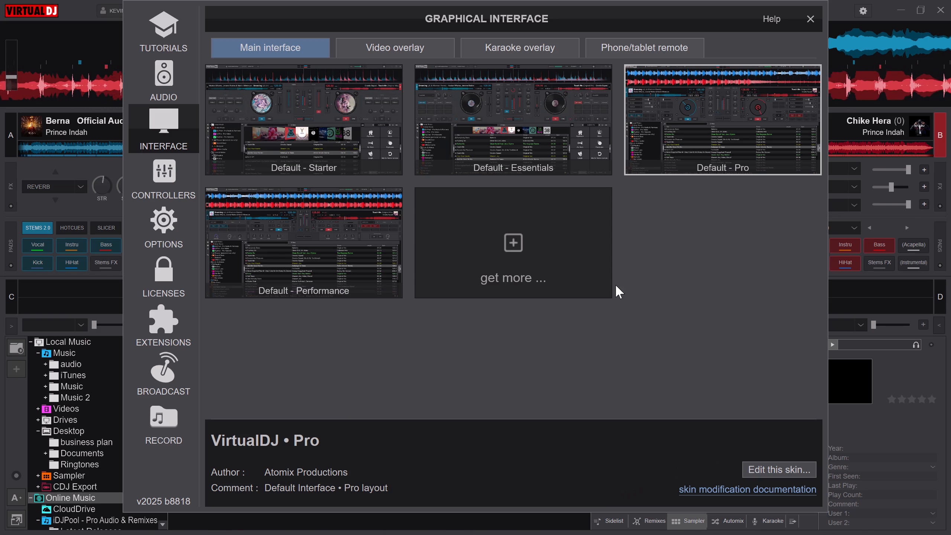
pyautogui.click(161, 81)
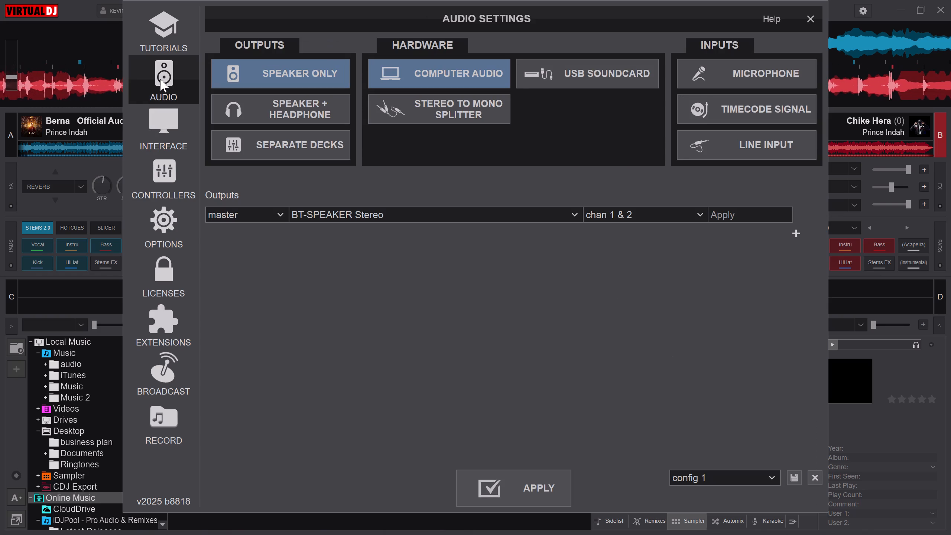
pyautogui.click(171, 35)
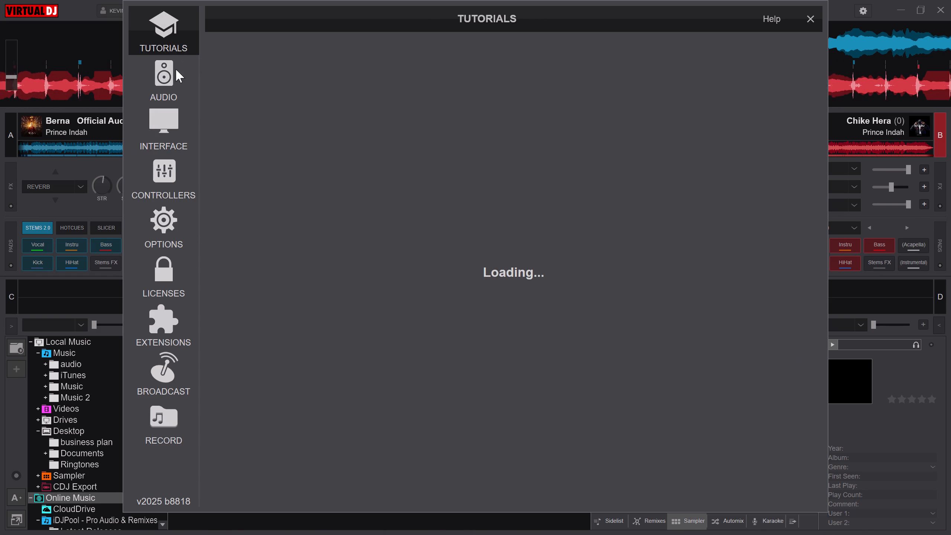
pyautogui.click(172, 79)
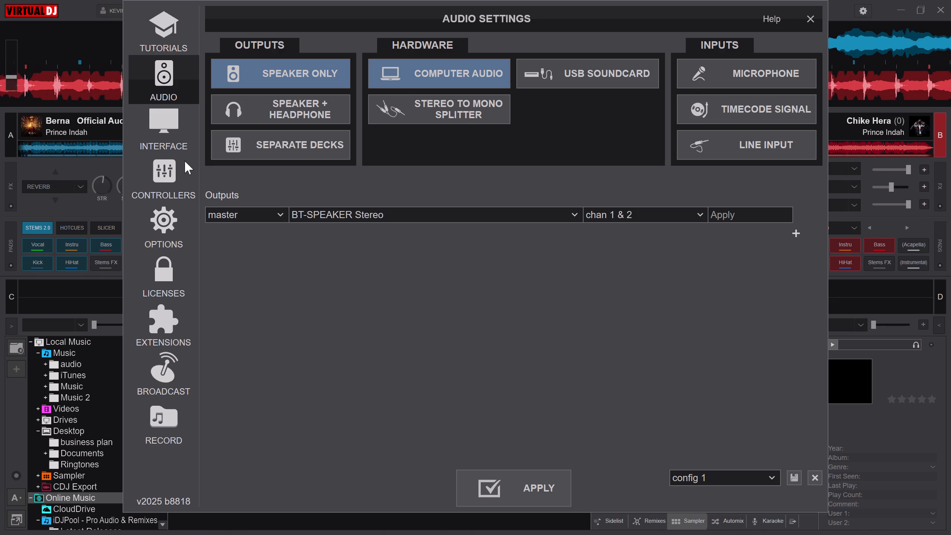
pyautogui.click(182, 173)
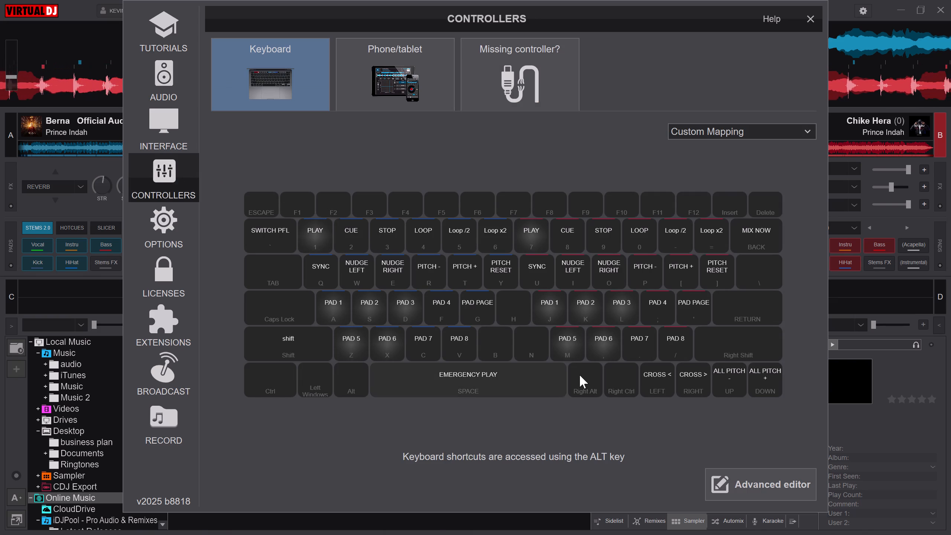
pyautogui.click(732, 480)
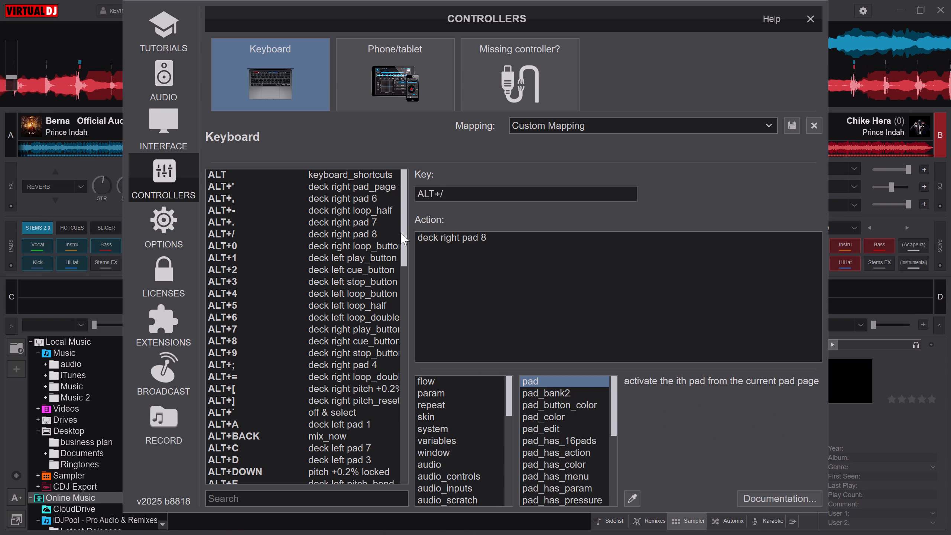
pyautogui.moveTo(401, 232); pyautogui.dragTo(402, 328)
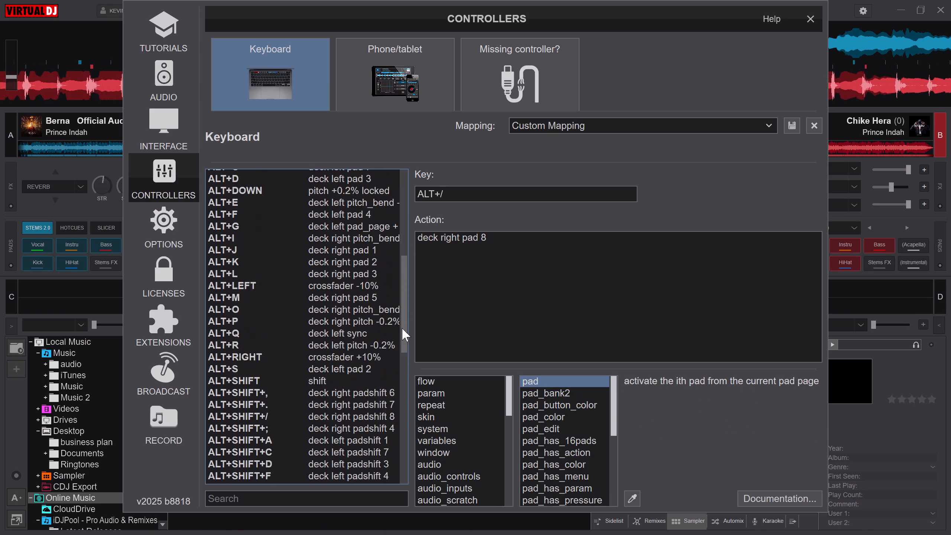
pyautogui.moveTo(402, 328); pyautogui.dragTo(403, 440)
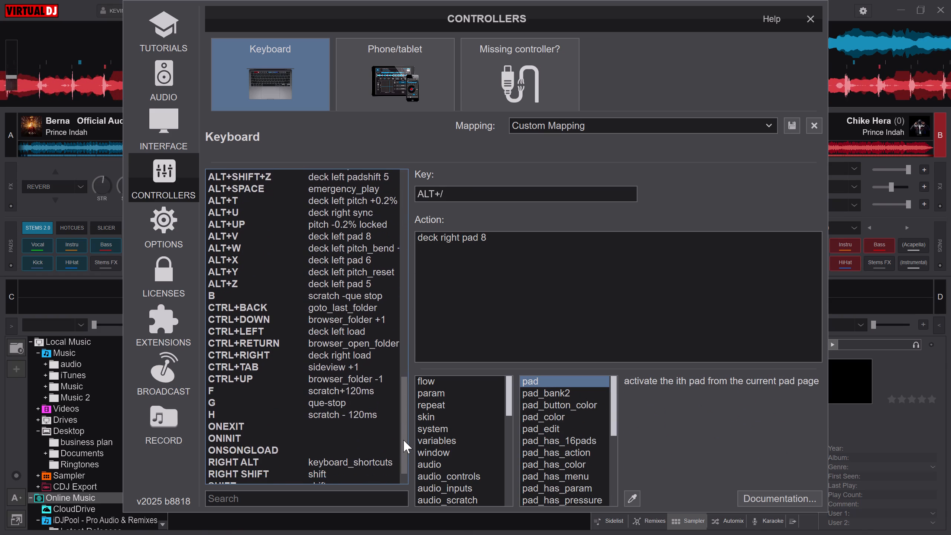
pyautogui.moveTo(403, 440); pyautogui.dragTo(397, 505)
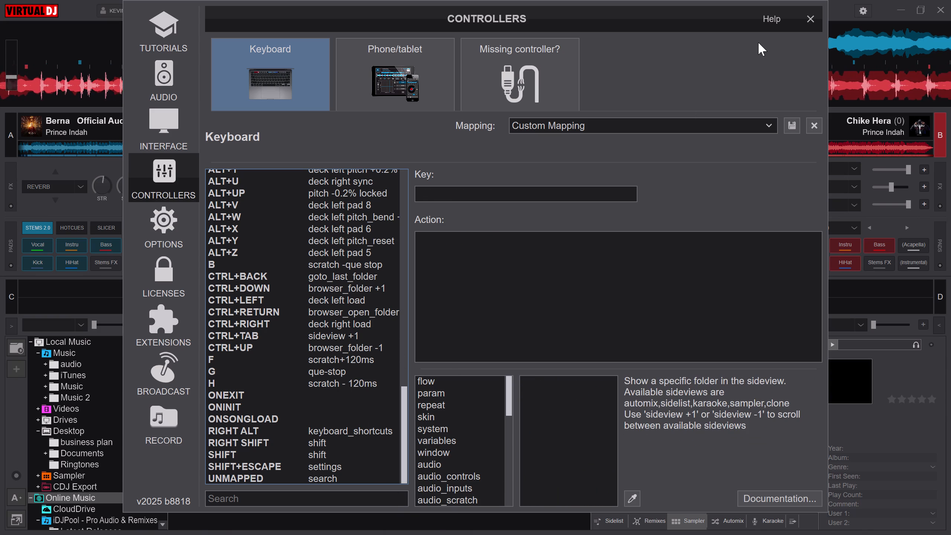
pyautogui.click(804, 20)
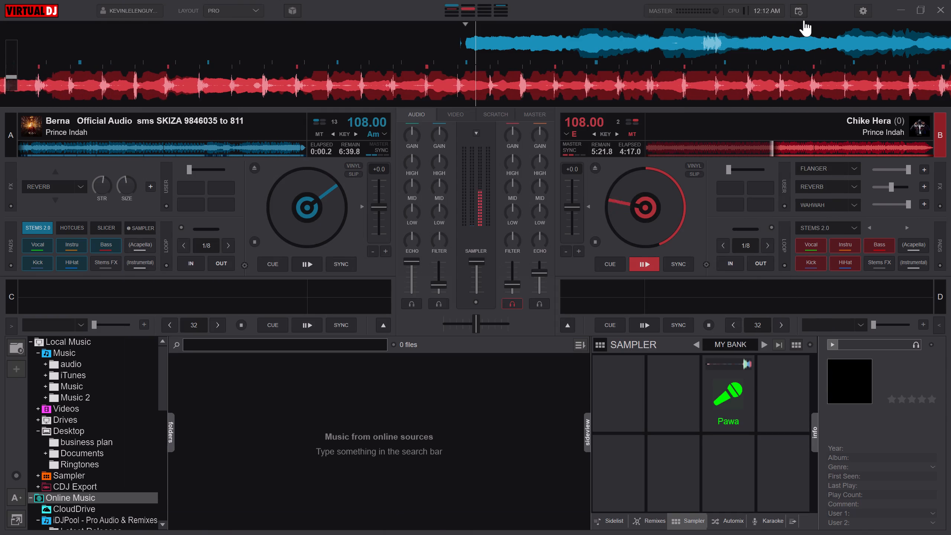
# Test the H and F key mappings again while deck B plays.
pyautogui.write('hhhhhhh')
pyautogui.write('ffffff')
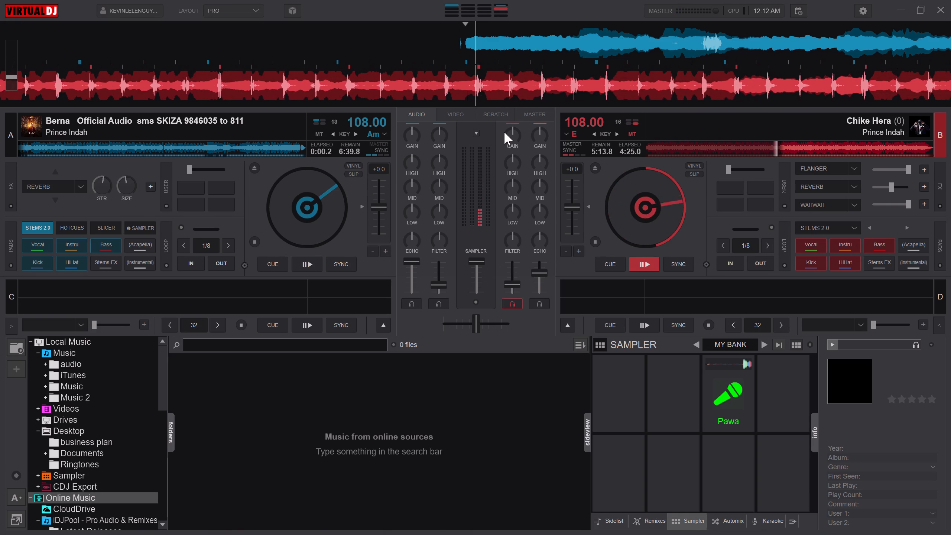
# Set the mixer's video source to Cover, viewing the scratch waveforms and trying the Camera source first.
pyautogui.click(501, 114)
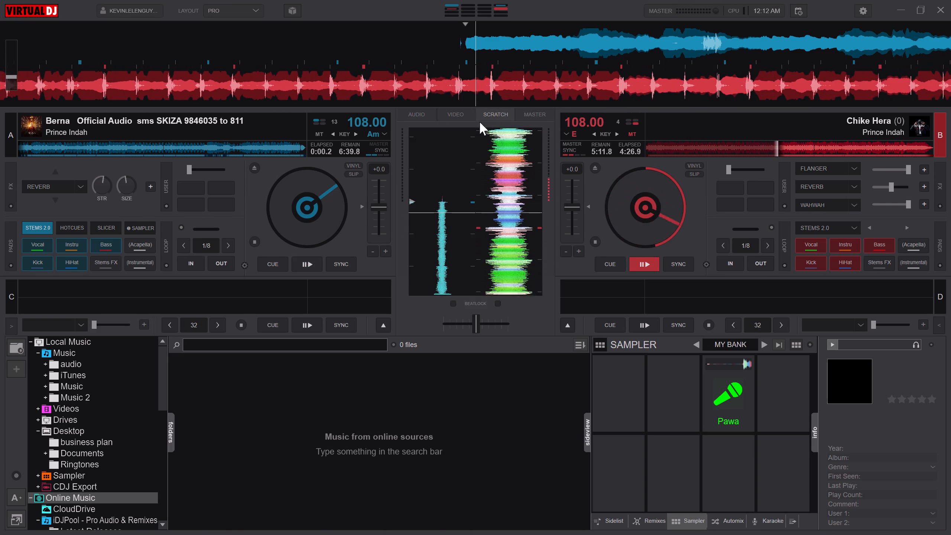
pyautogui.click(448, 114)
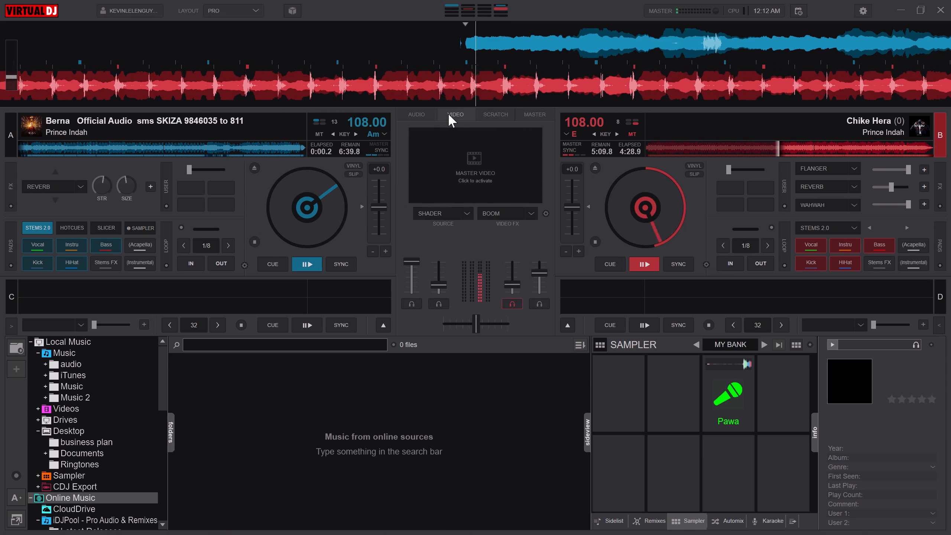
pyautogui.click(465, 212)
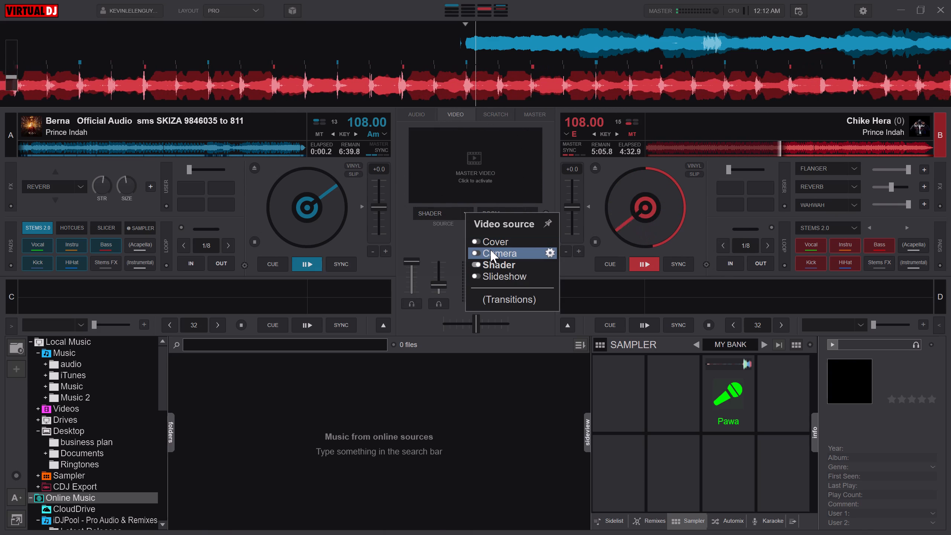
pyautogui.click(490, 250)
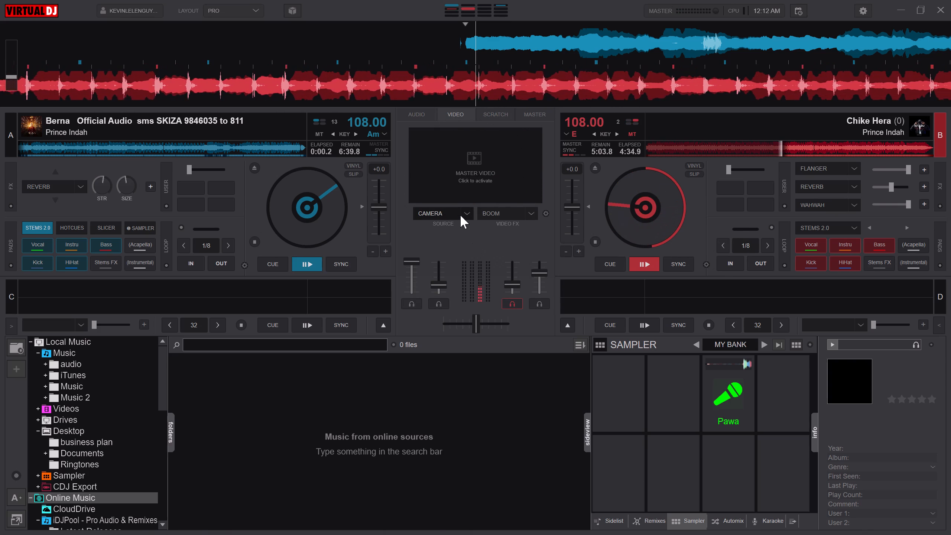
pyautogui.click(464, 215)
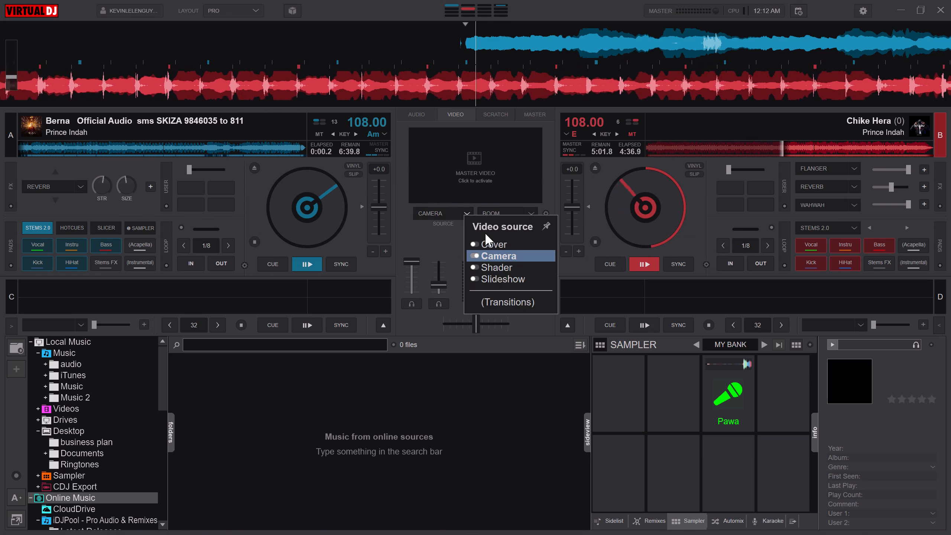
pyautogui.click(492, 245)
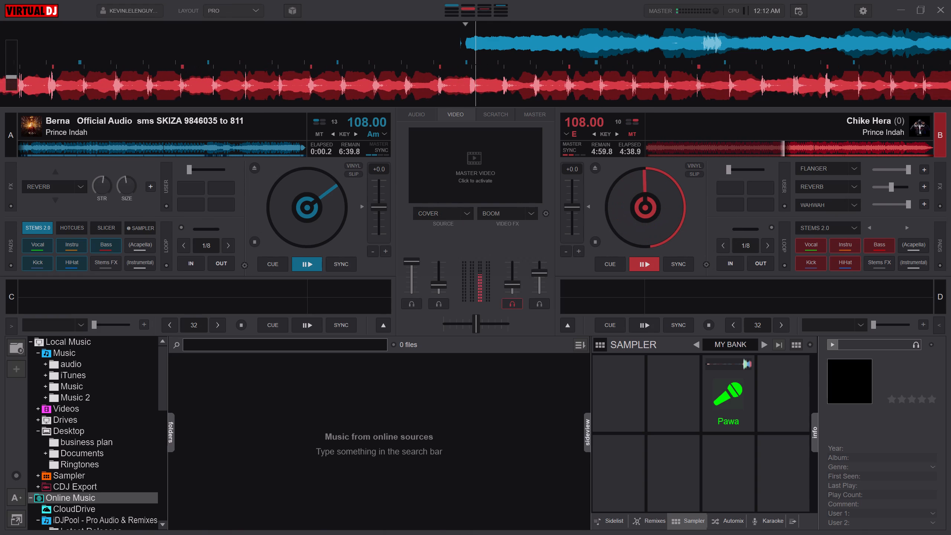
# Test the G key mapping and deck B's jog wheel while its track plays.
pyautogui.press('g')
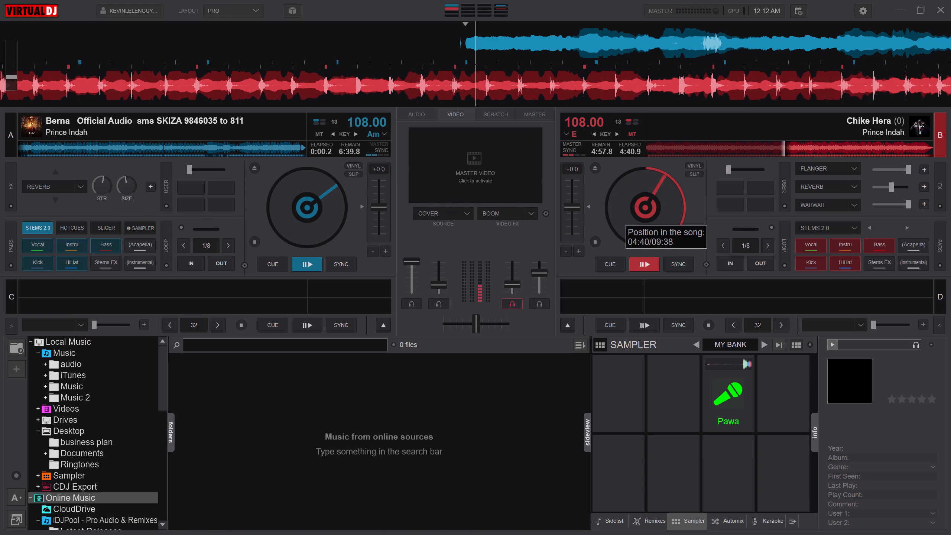
pyautogui.click(626, 209)
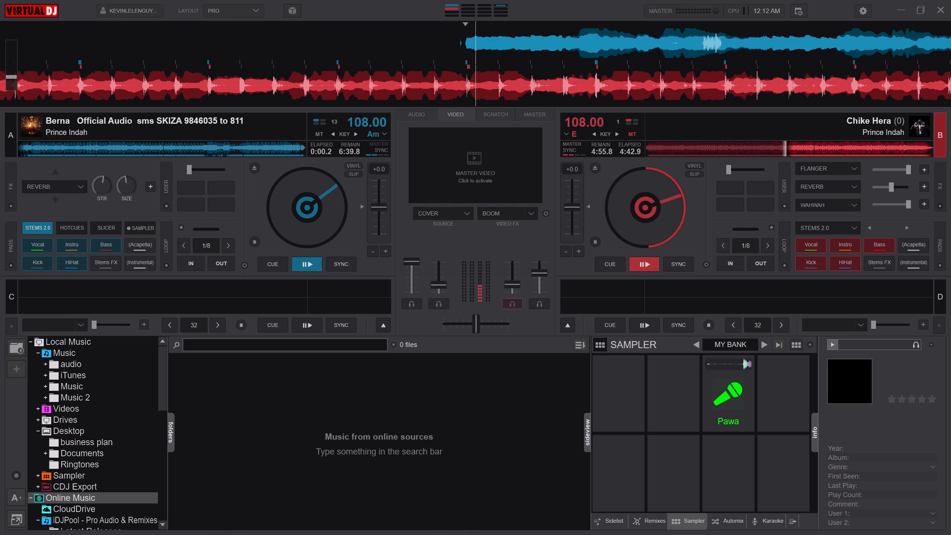